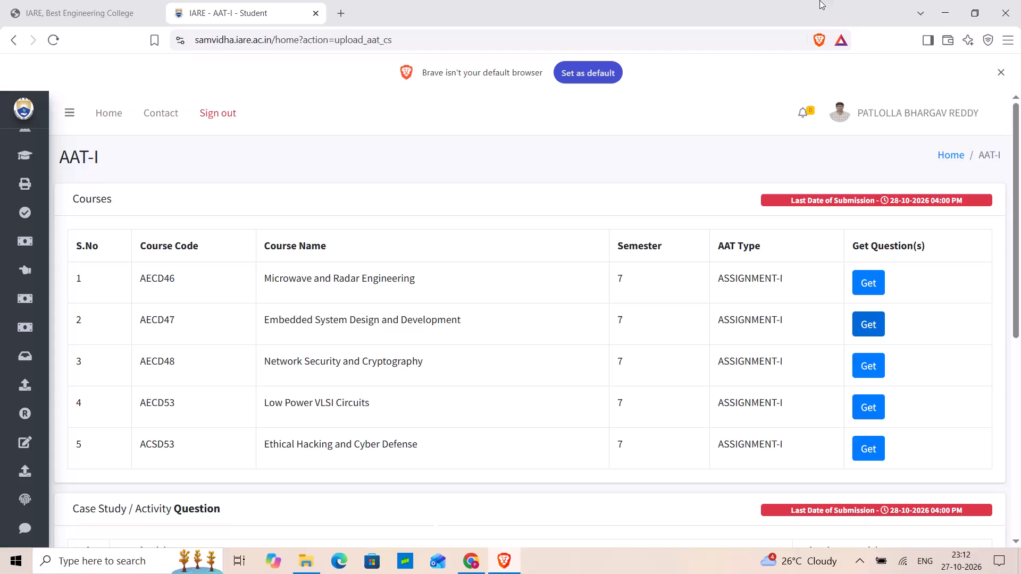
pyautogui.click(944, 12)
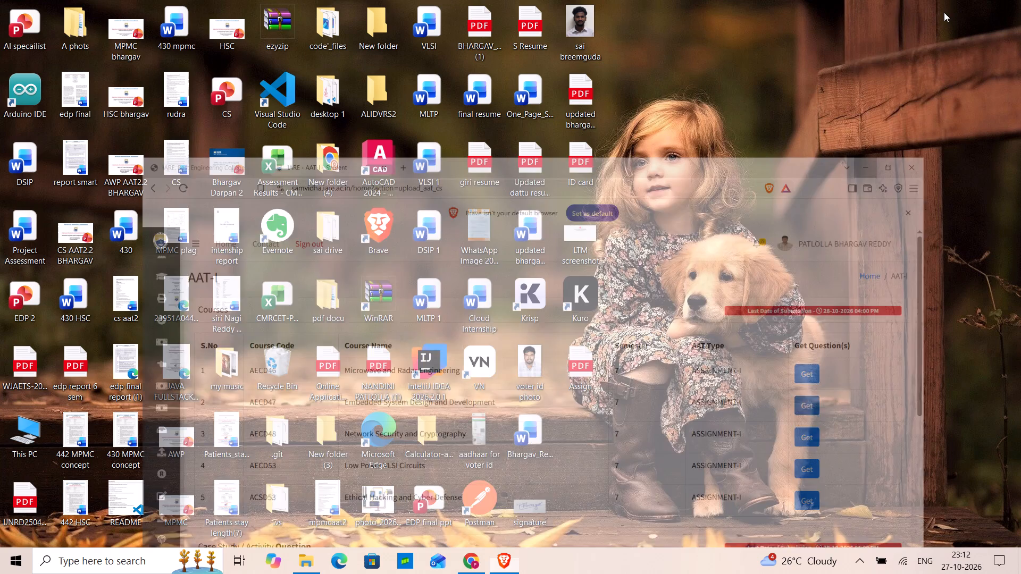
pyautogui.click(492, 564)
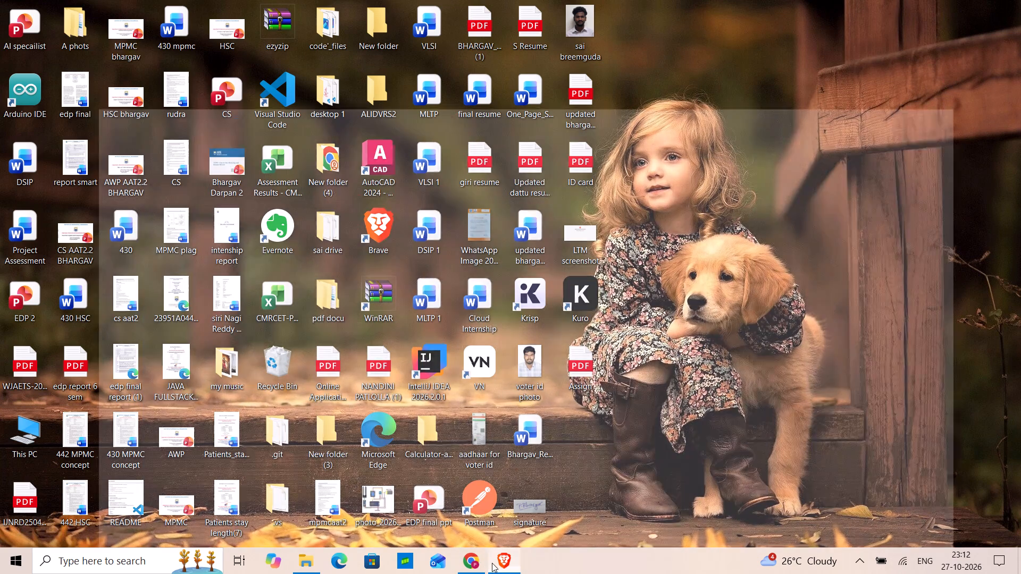
# Open the AAT-II upload page of the student portal.
pyautogui.scroll(-1, 96, 358)
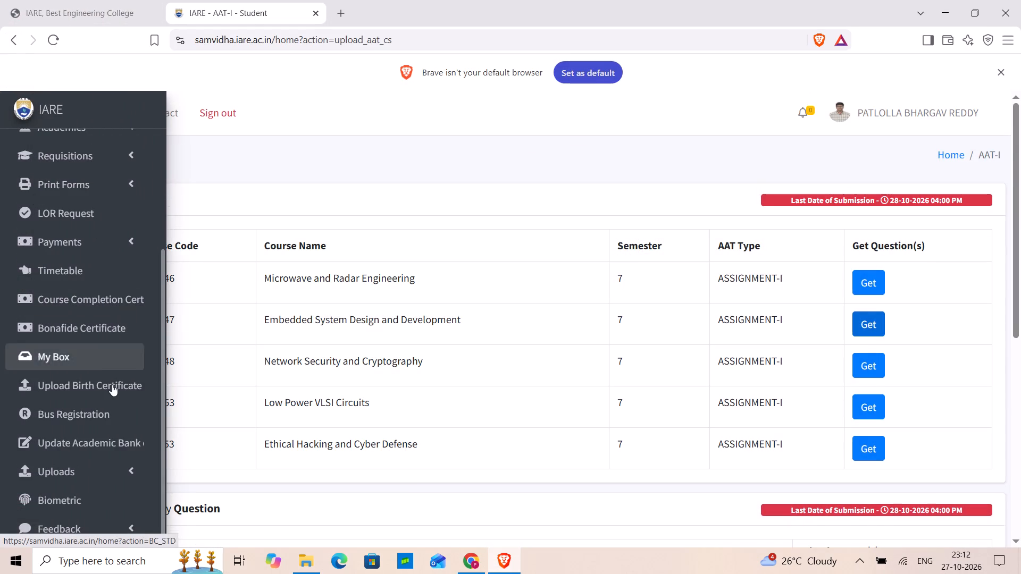
pyautogui.scroll(-3, 112, 384)
pyautogui.click(107, 477)
pyautogui.scroll(-6, 105, 469)
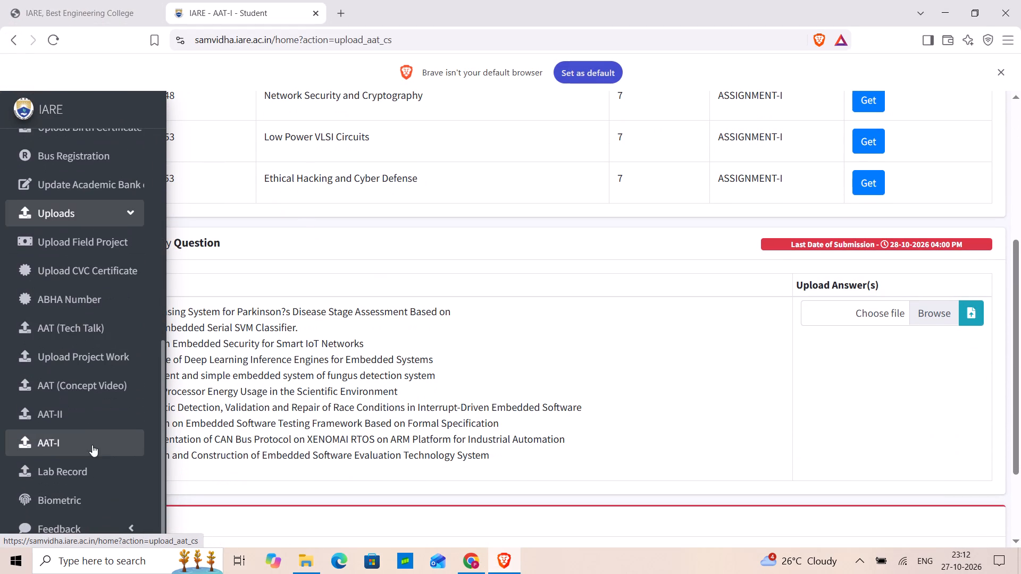
pyautogui.scroll(-3, 80, 452)
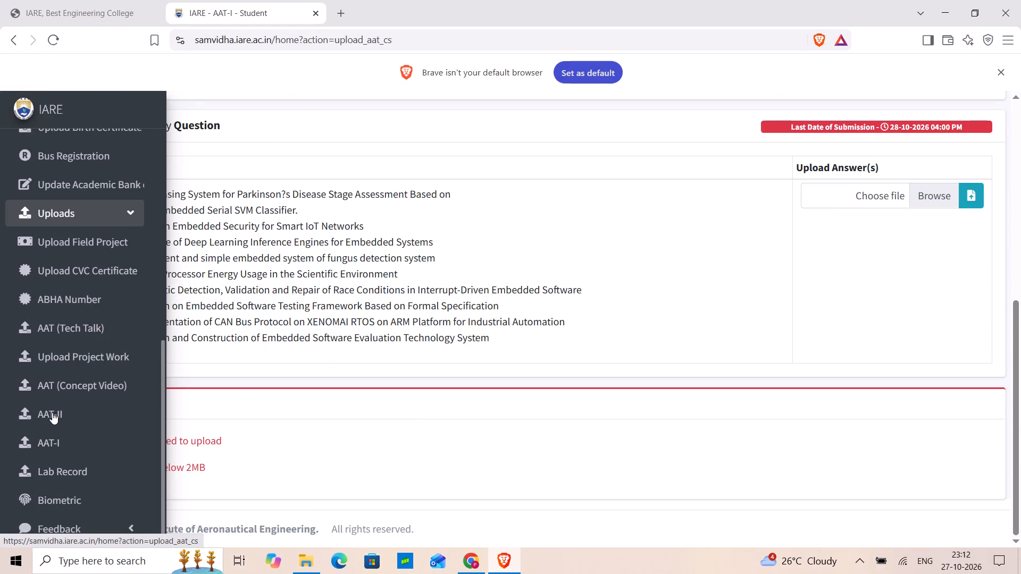
pyautogui.click(52, 412)
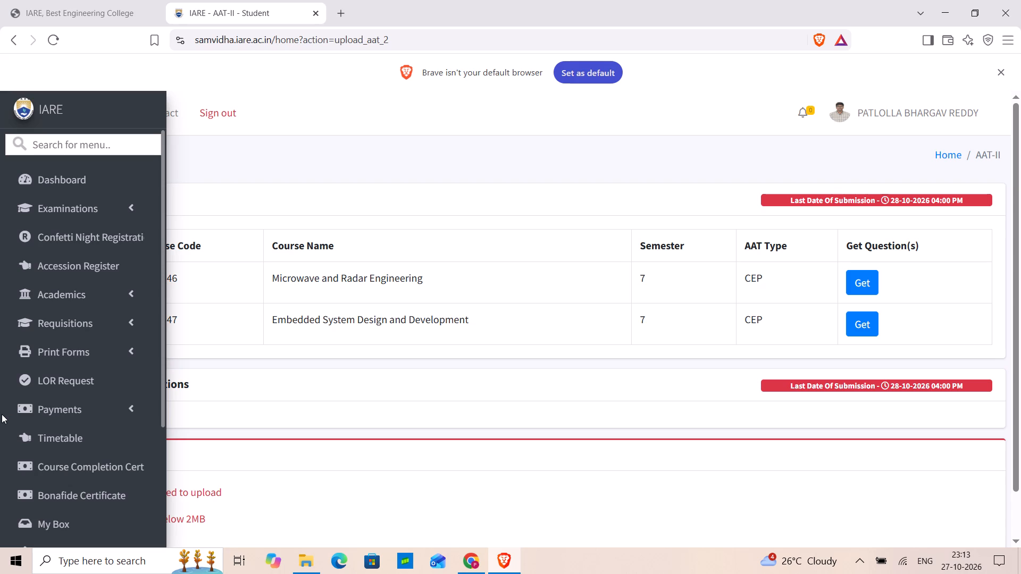
# Open the AAT (Concept Video) upload page of the student portal.
pyautogui.scroll(-3, 78, 383)
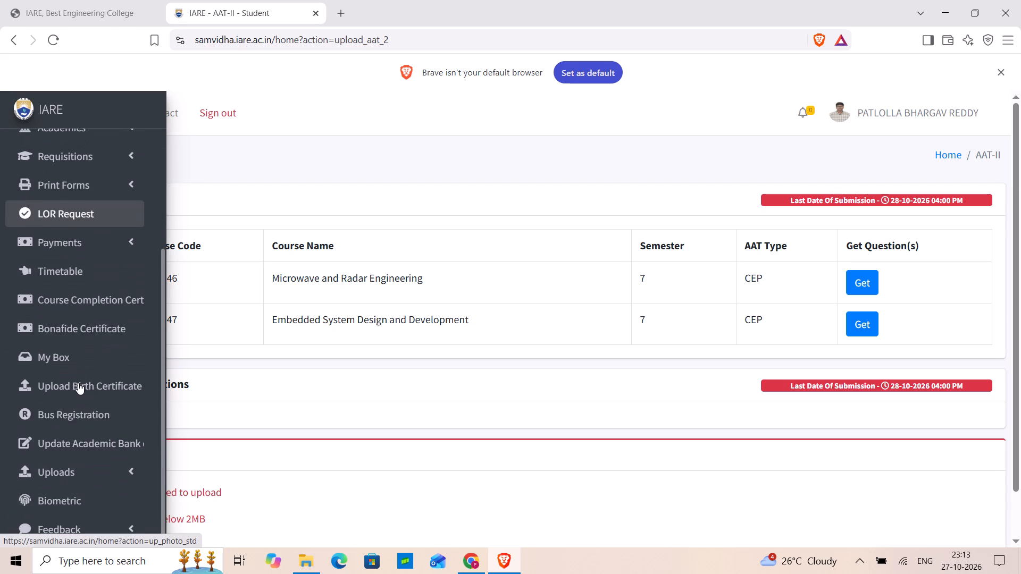
pyautogui.click(128, 472)
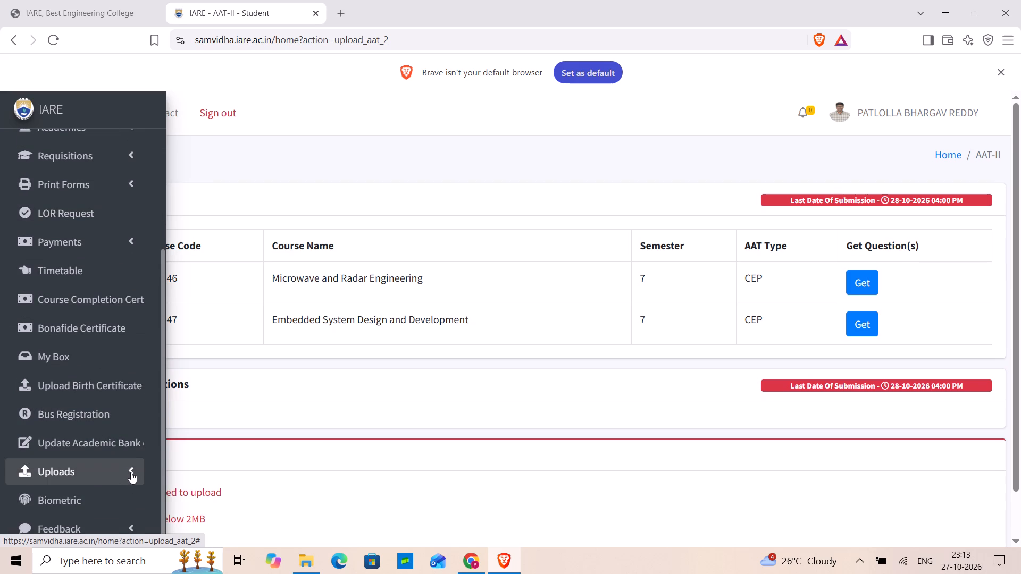
pyautogui.scroll(-12, 131, 472)
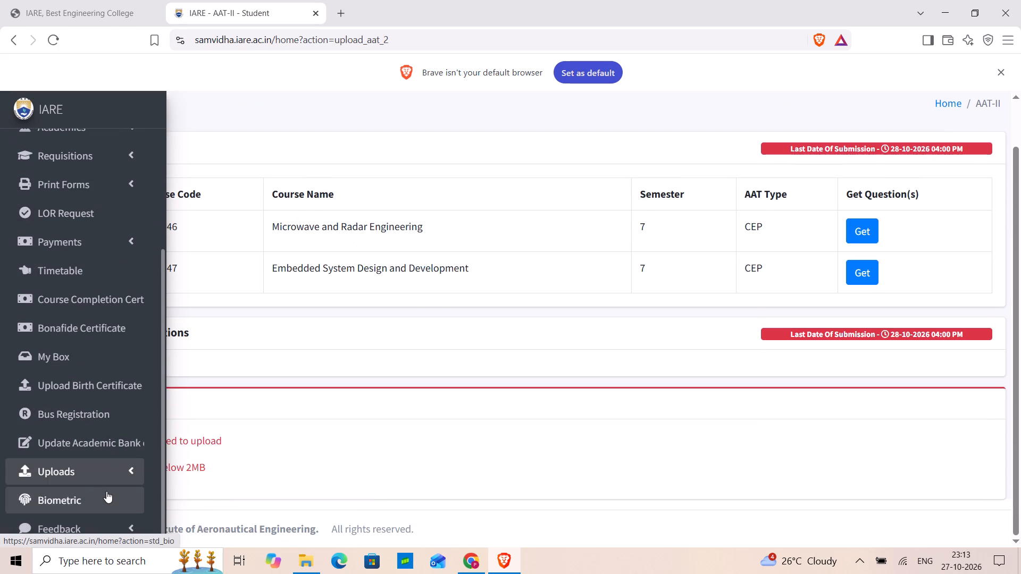
pyautogui.click(118, 466)
pyautogui.click(130, 472)
pyautogui.scroll(-3, 125, 479)
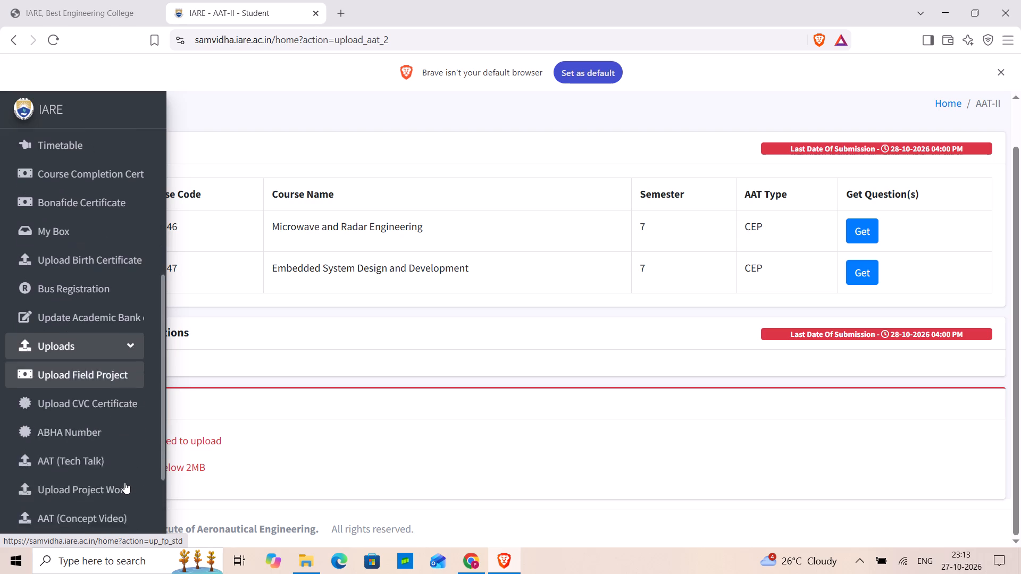
pyautogui.scroll(-3, 124, 482)
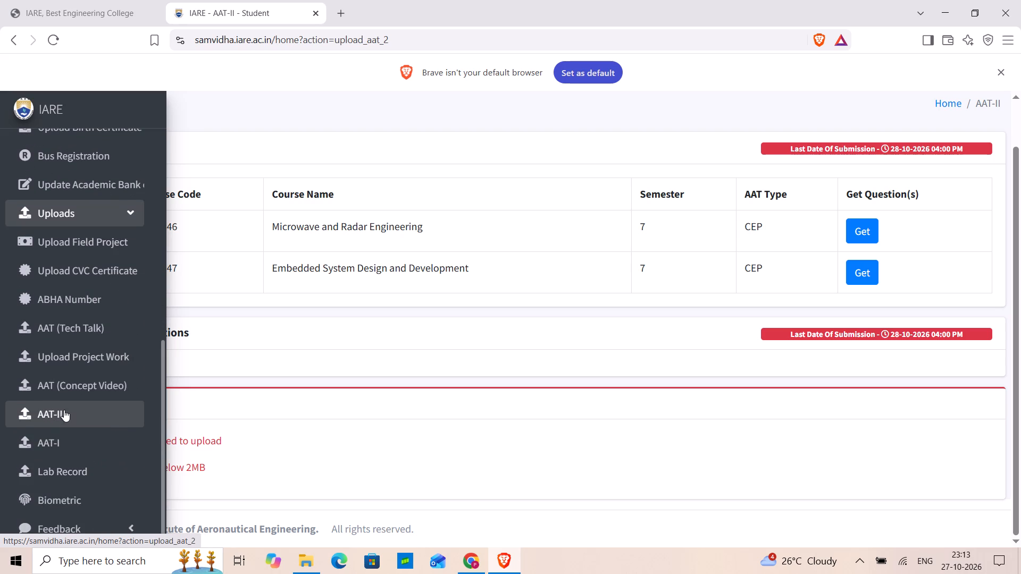
pyautogui.click(81, 395)
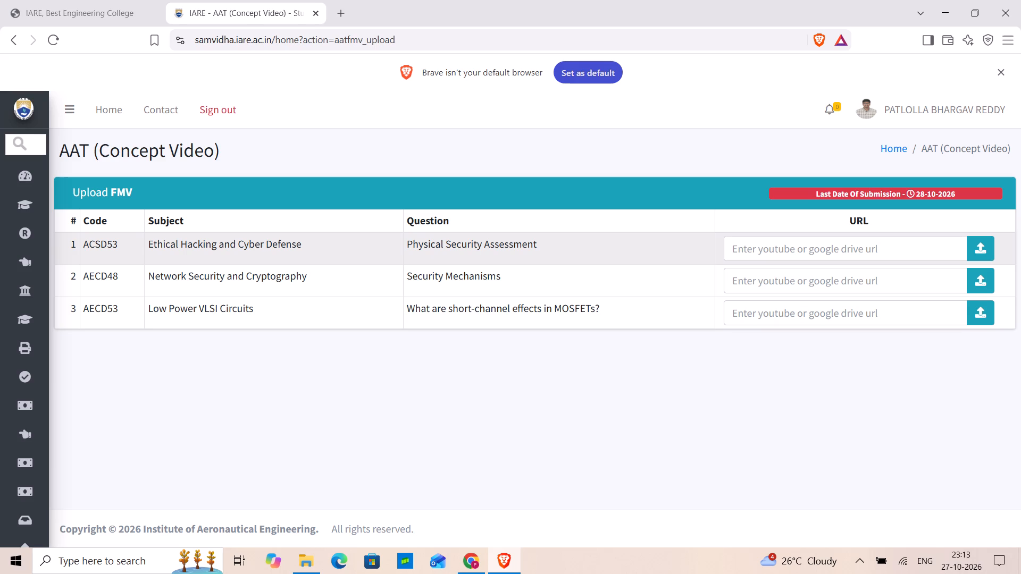
# Copy the question "Physical Security Assessment" listed for Ethical Hacking and Cyber Defense.
pyautogui.moveTo(406, 243); pyautogui.dragTo(539, 250)
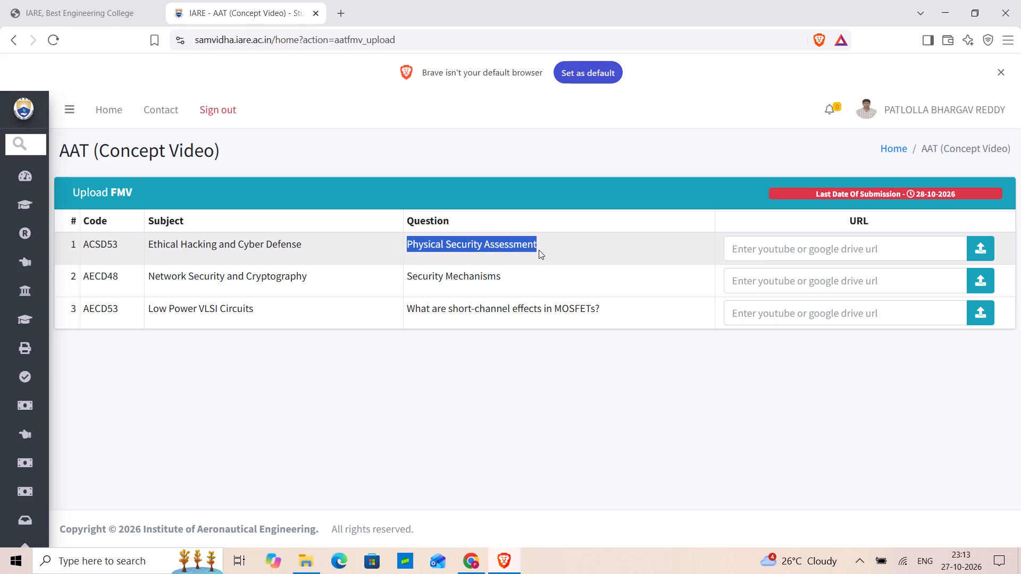
pyautogui.hotkey('ctrl', 'c')
pyautogui.hotkey('ctrl', 'c')
pyautogui.hotkey('ctrl', 'c')
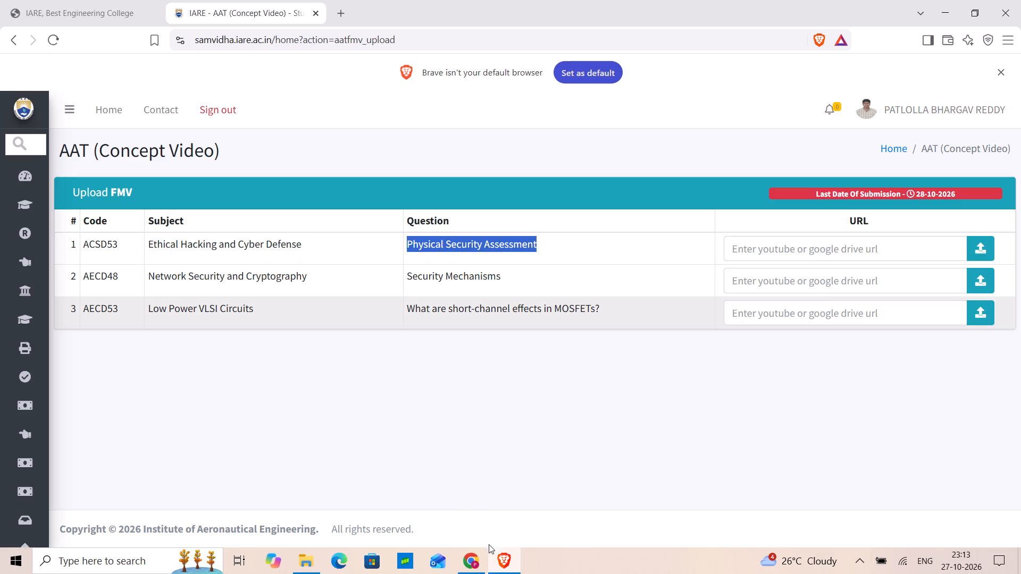
# Switch to Google Chrome and replace the iLovePDF download page with a new blank tab.
pyautogui.click(481, 556)
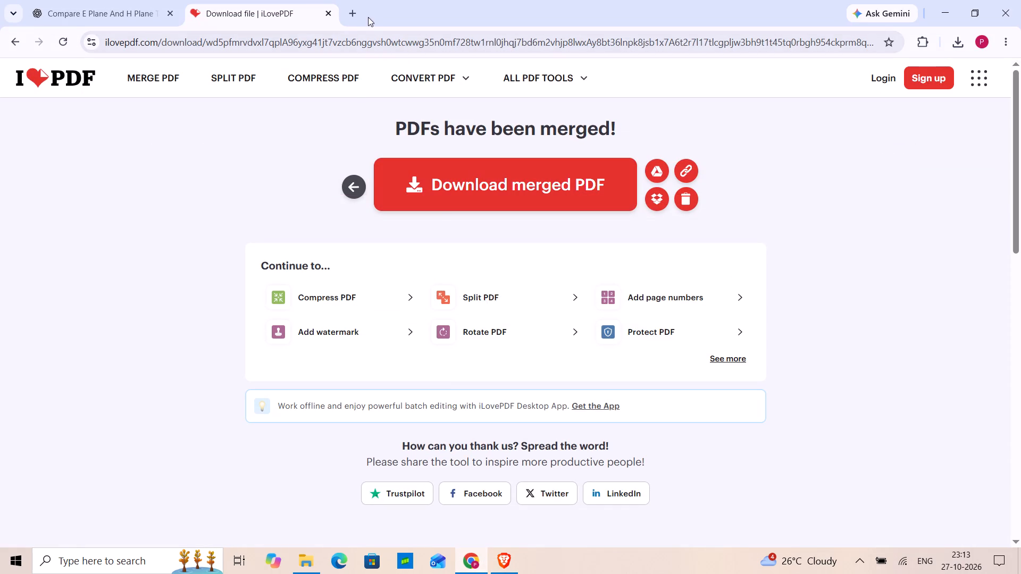
pyautogui.click(354, 12)
pyautogui.click(327, 15)
pyautogui.click(351, 252)
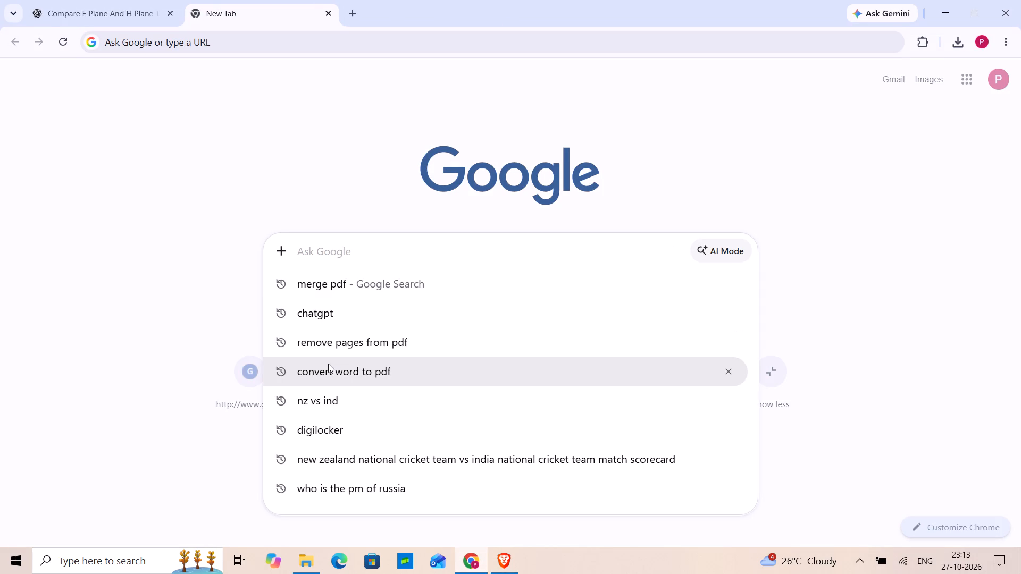
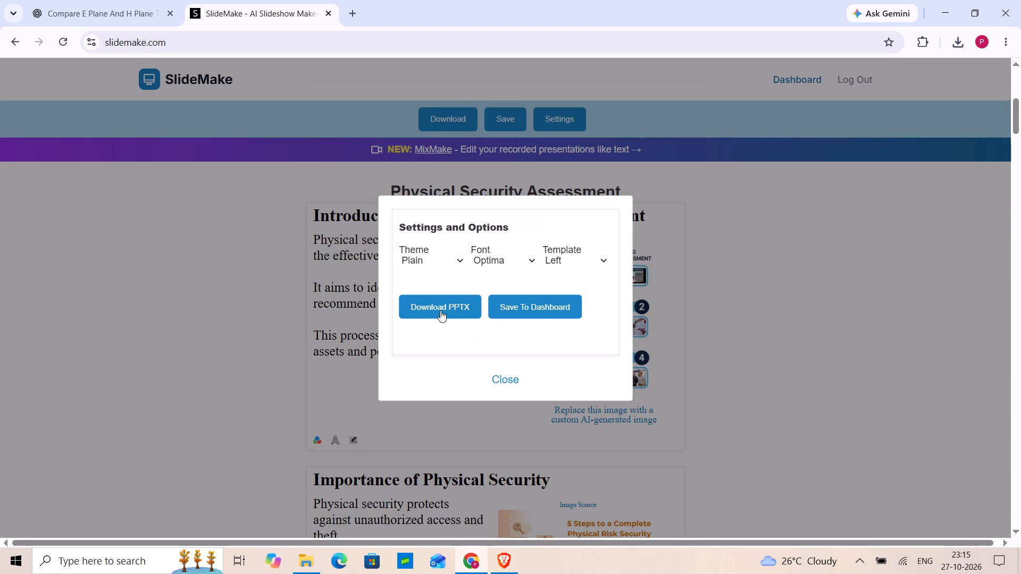
pyautogui.click(440, 310)
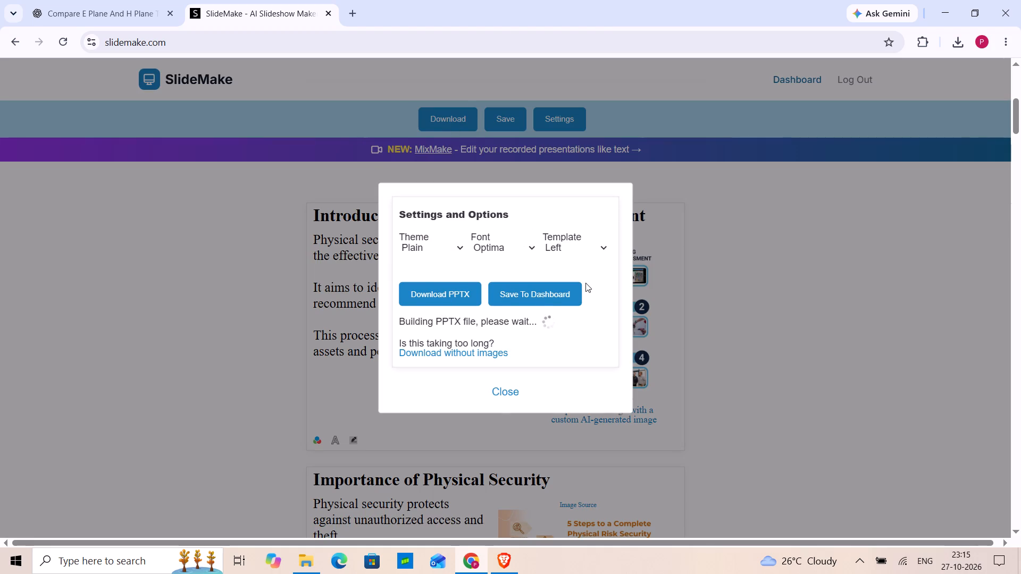
pyautogui.doubleClick(585, 283)
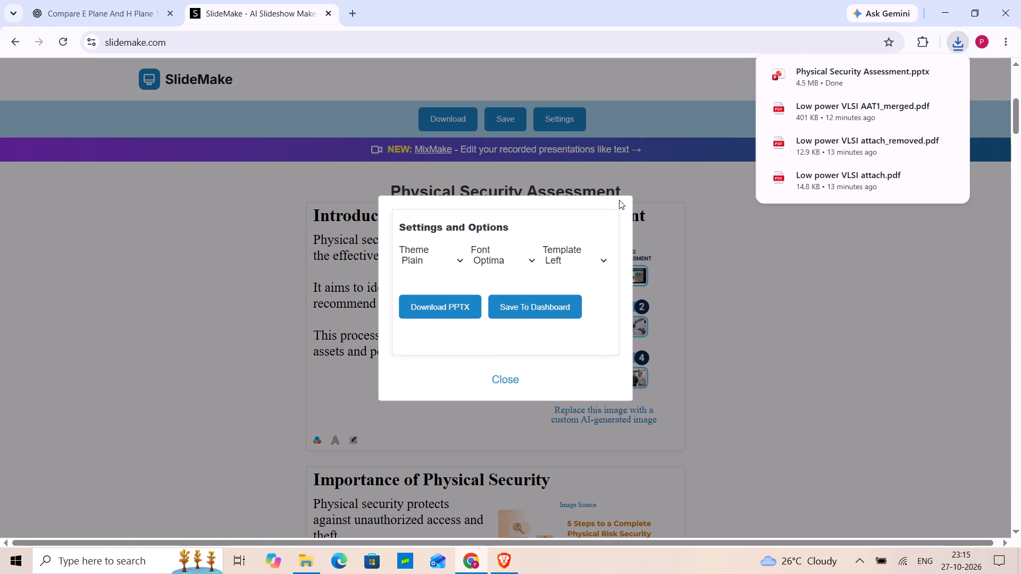
# Open the downloaded Physical Security Assessment.pptx in PowerPoint and enable editing.
pyautogui.click(823, 84)
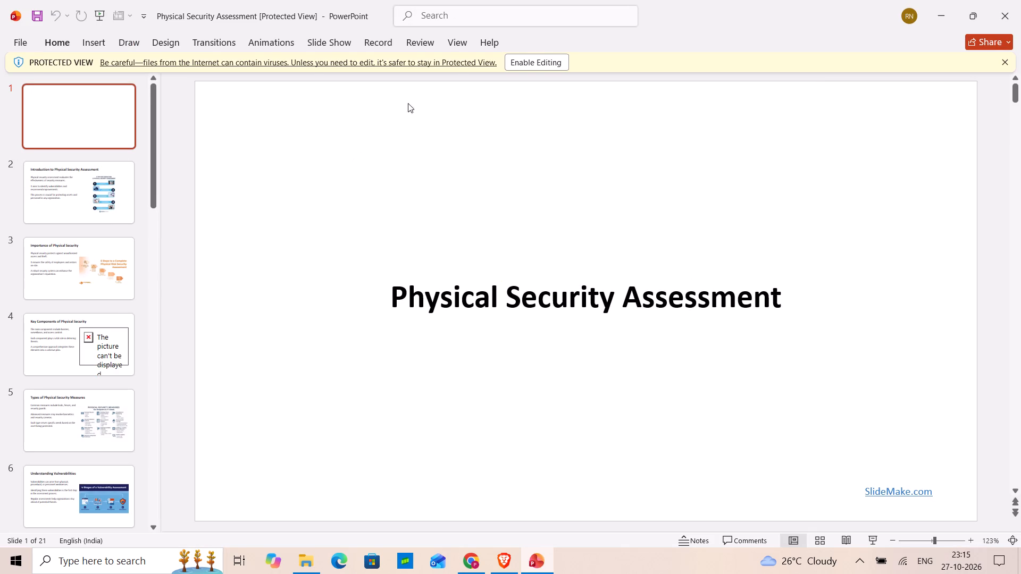
pyautogui.click(561, 64)
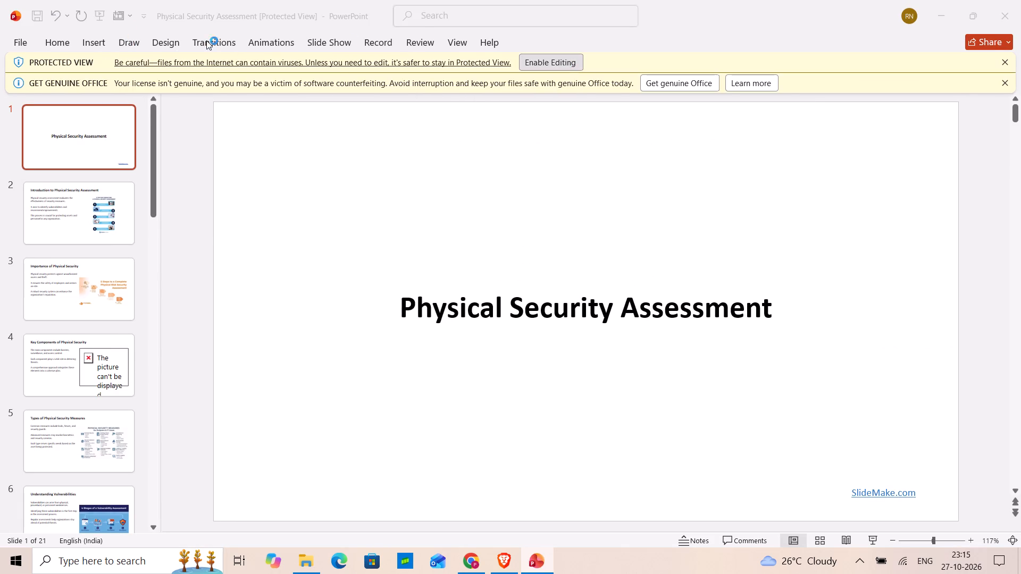
# Browse for a themed document, looking through the Documents folder and searching it for "cs".
pyautogui.click(169, 46)
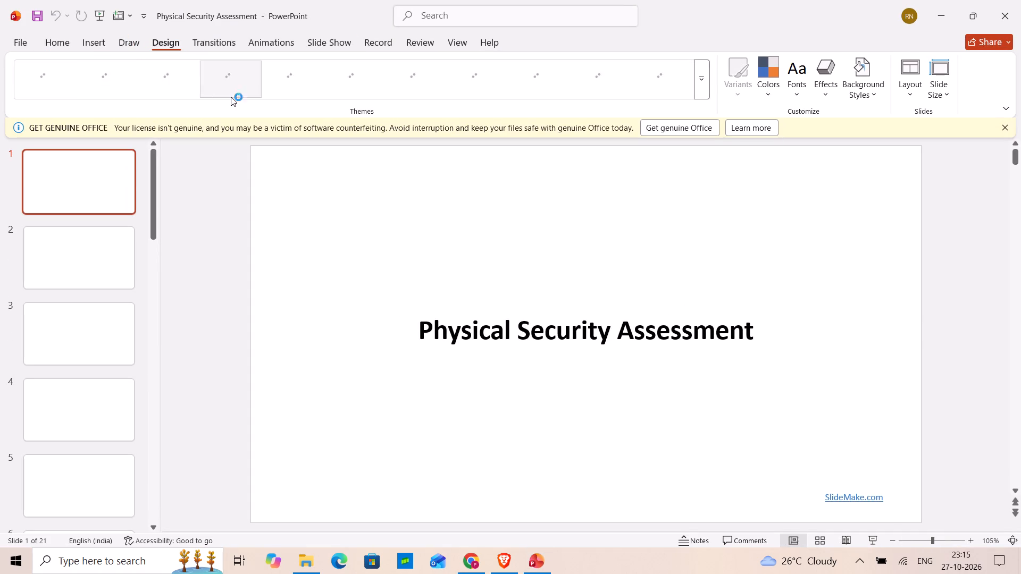
pyautogui.click(700, 81)
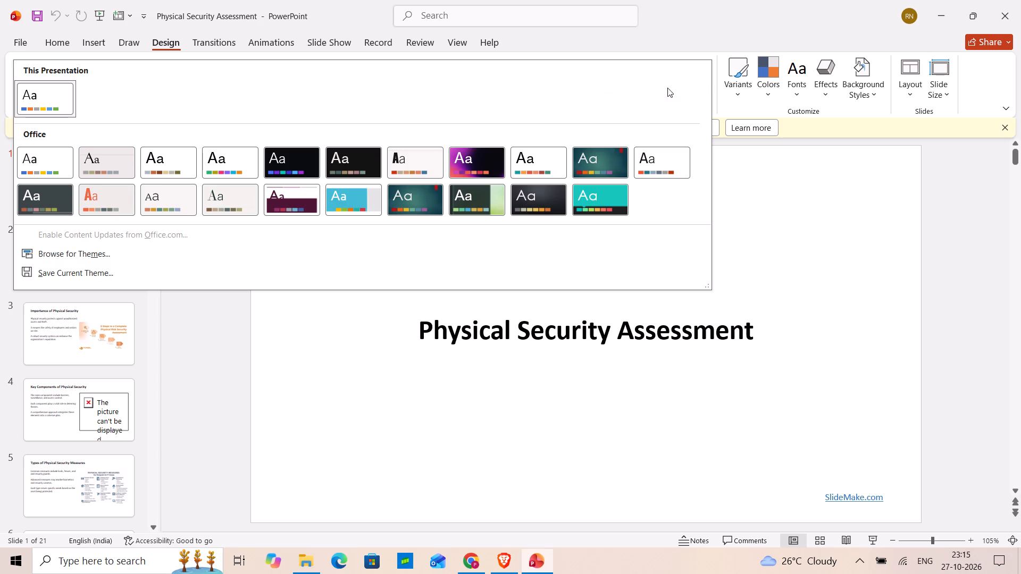
pyautogui.click(66, 247)
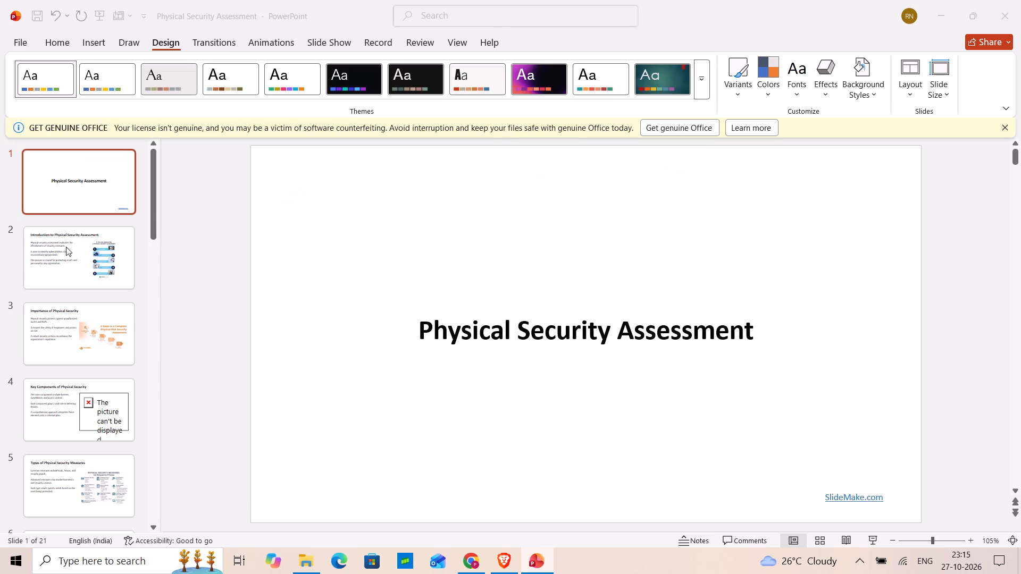
pyautogui.scroll(-3, 204, 183)
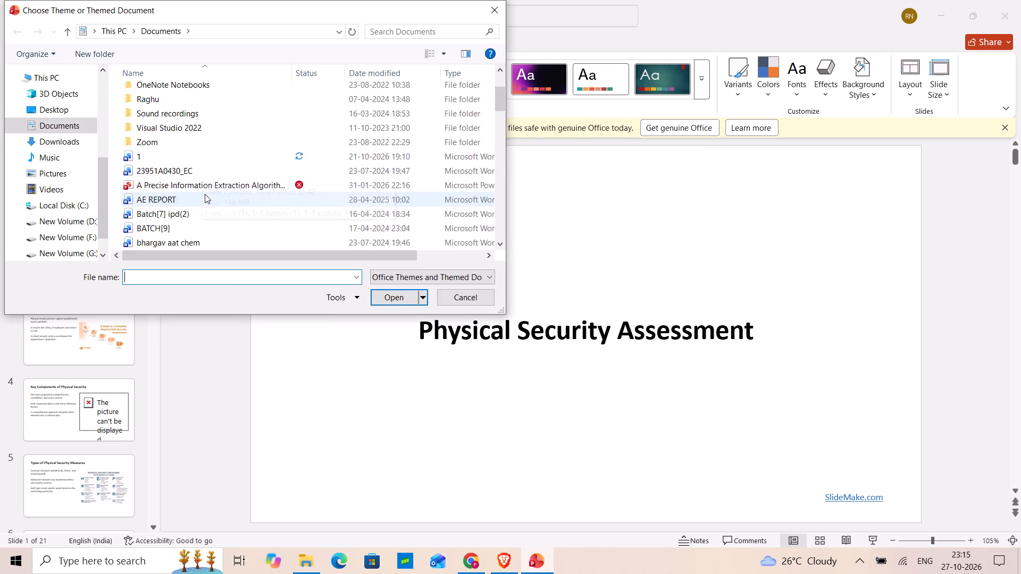
pyautogui.scroll(-2, 205, 194)
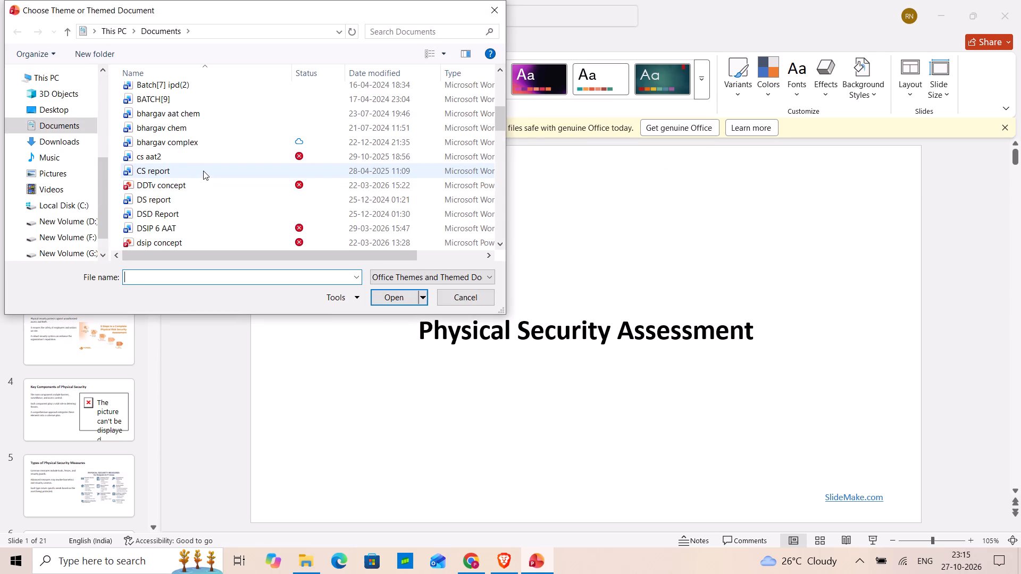
pyautogui.scroll(-1, 197, 209)
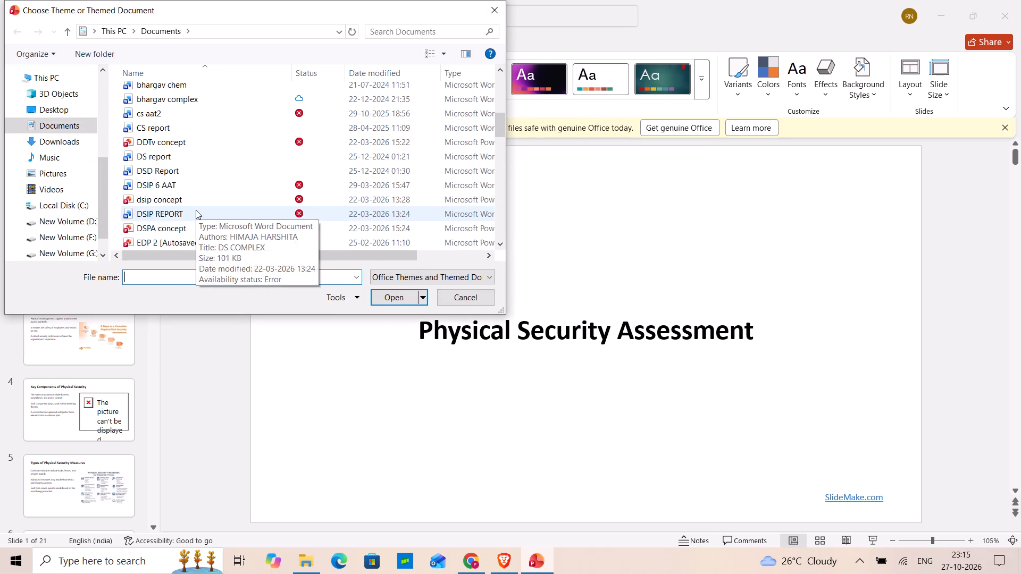
pyautogui.scroll(-3, 195, 210)
pyautogui.scroll(4, 195, 211)
pyautogui.scroll(6, 300, 65)
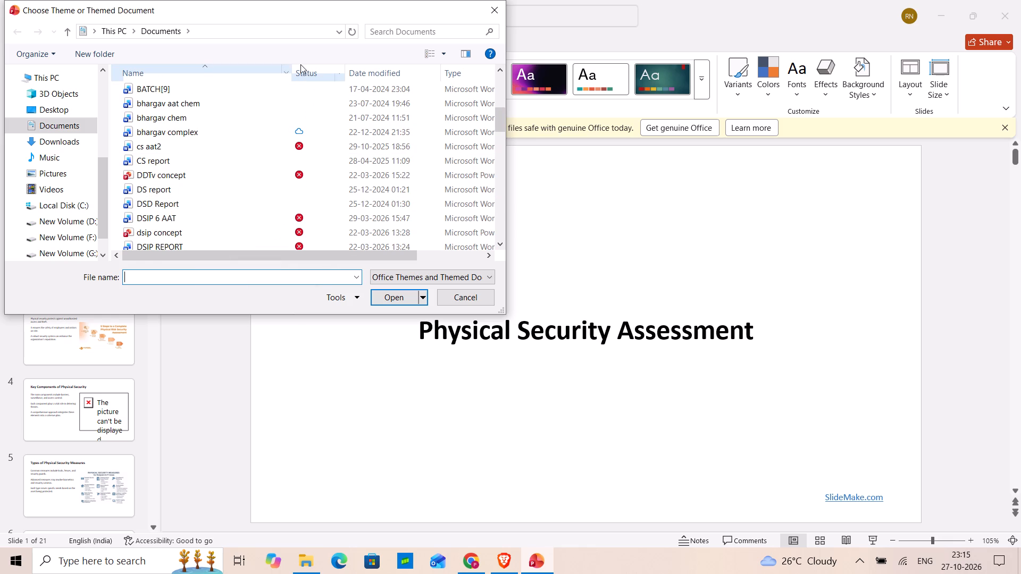
pyautogui.click(448, 37)
pyautogui.click(445, 36)
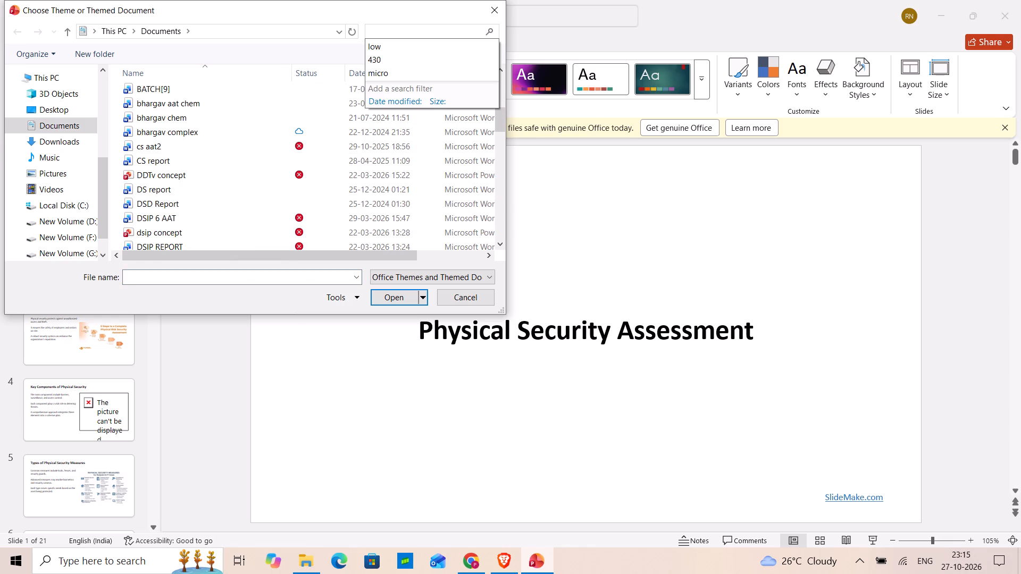
pyautogui.write('cs')
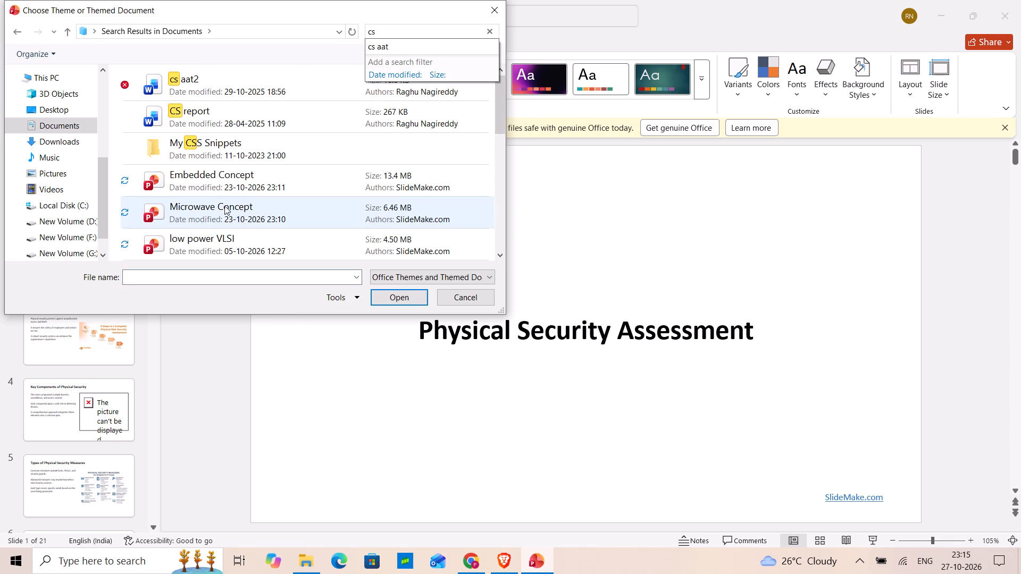
pyautogui.scroll(-8, 205, 209)
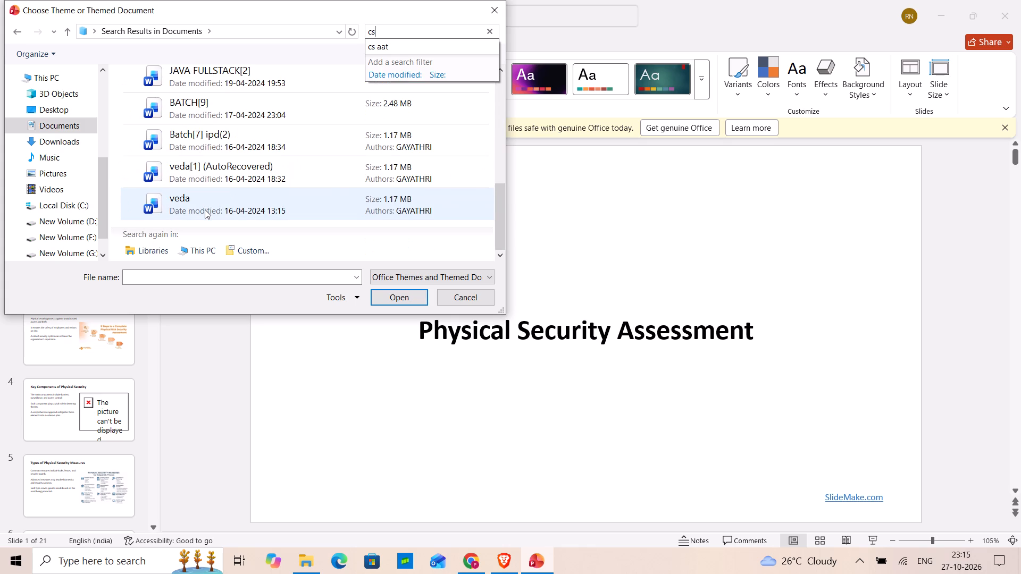
pyautogui.scroll(-8, 205, 209)
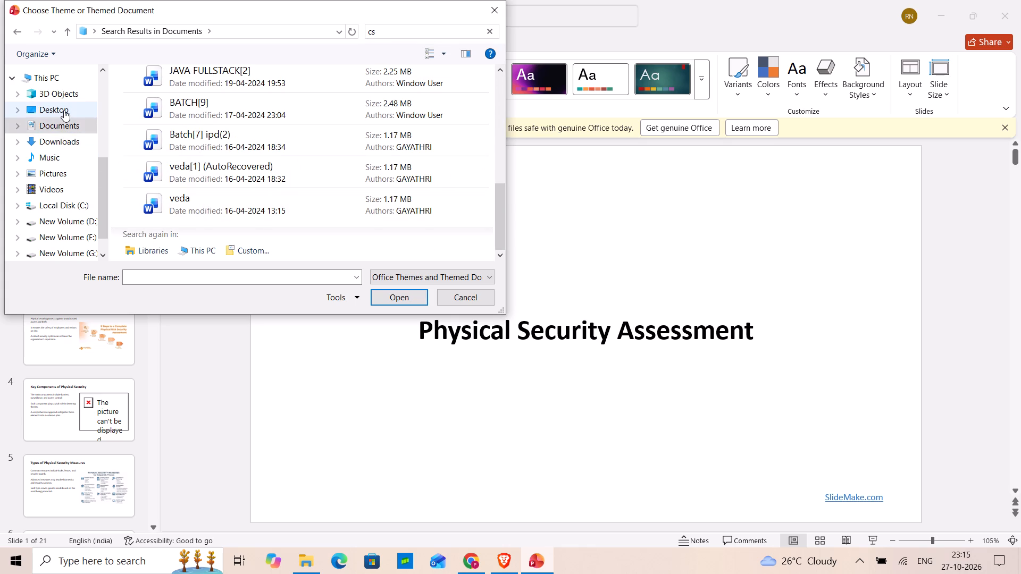
# Search the Desktop folder for "cs" and apply the theme of the CS presentation to the slides.
pyautogui.click(64, 110)
pyautogui.click(400, 26)
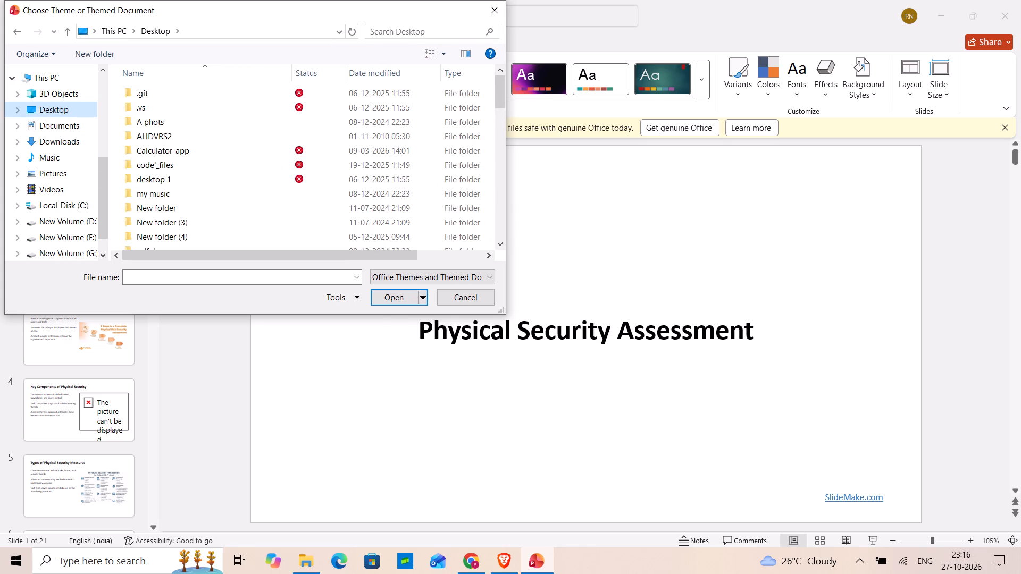
pyautogui.click(394, 35)
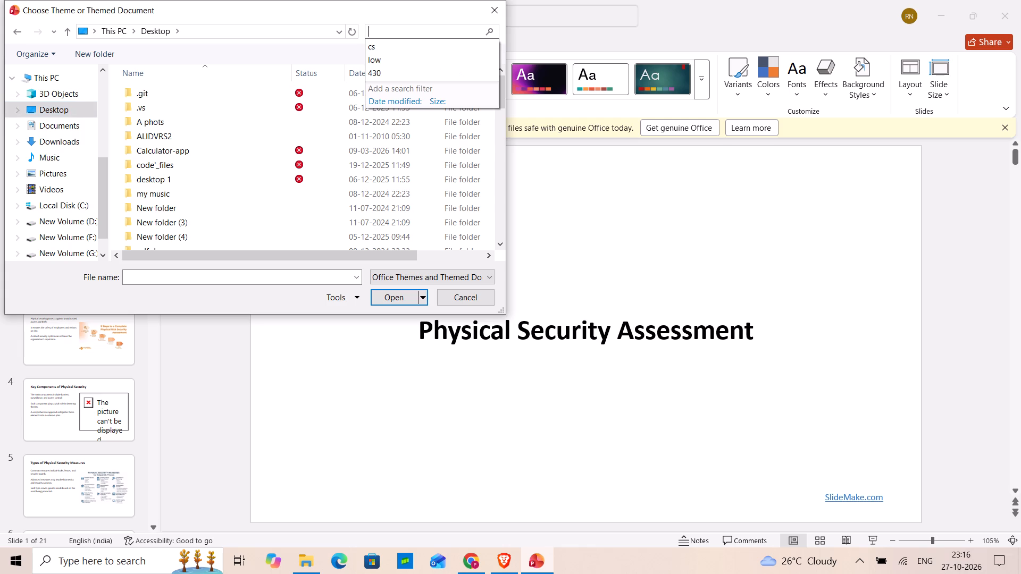
pyautogui.click(387, 45)
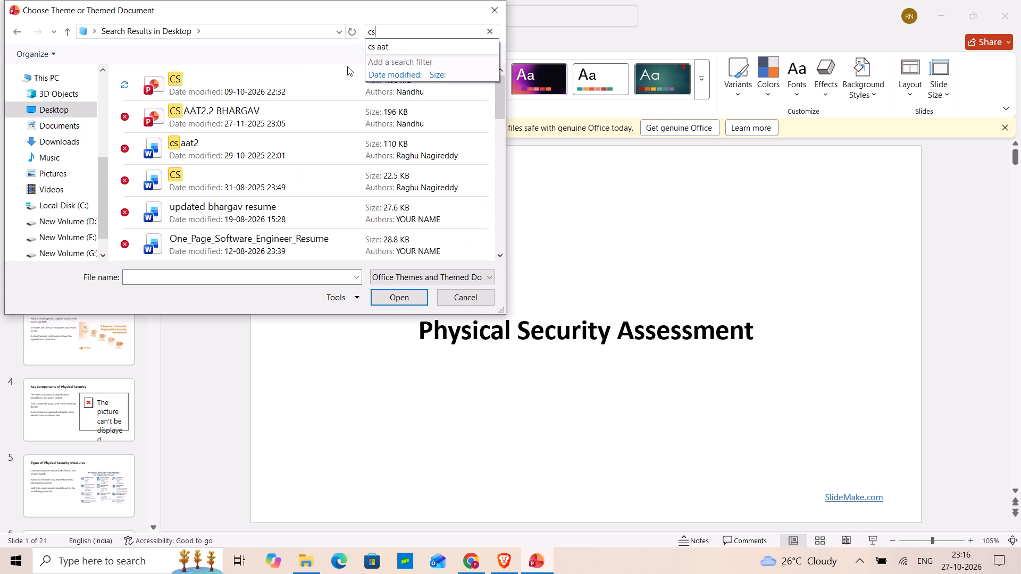
pyautogui.click(282, 79)
pyautogui.click(391, 298)
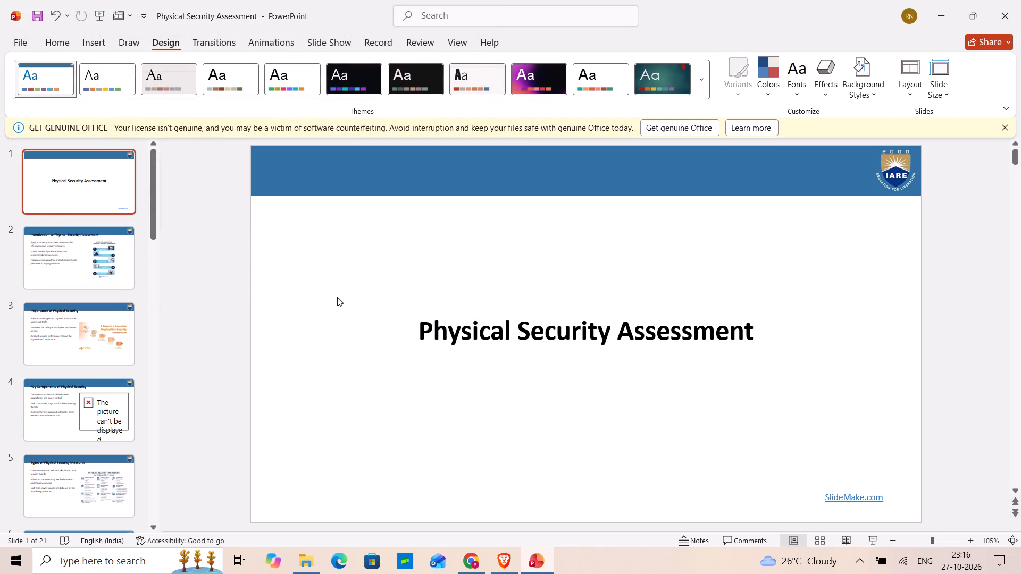
# Go to slide 2, "Introduction to Physical Security Assessment".
pyautogui.click(111, 261)
pyautogui.click(115, 324)
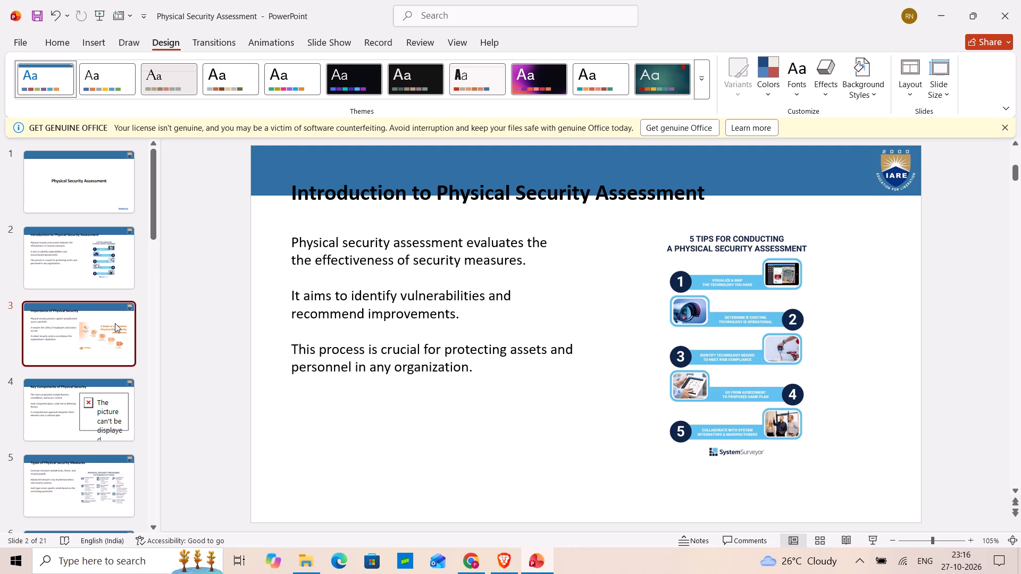
pyautogui.click(96, 275)
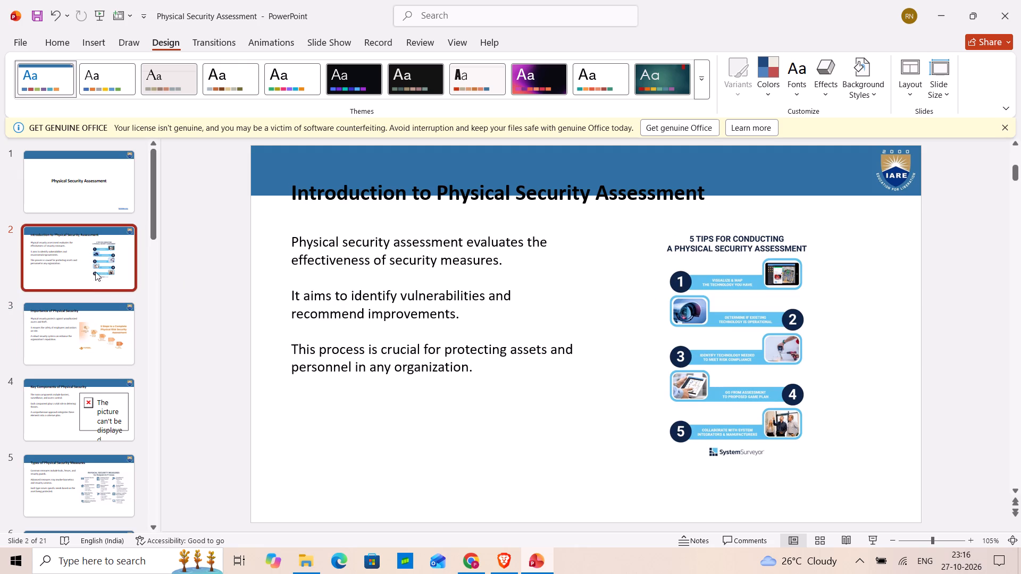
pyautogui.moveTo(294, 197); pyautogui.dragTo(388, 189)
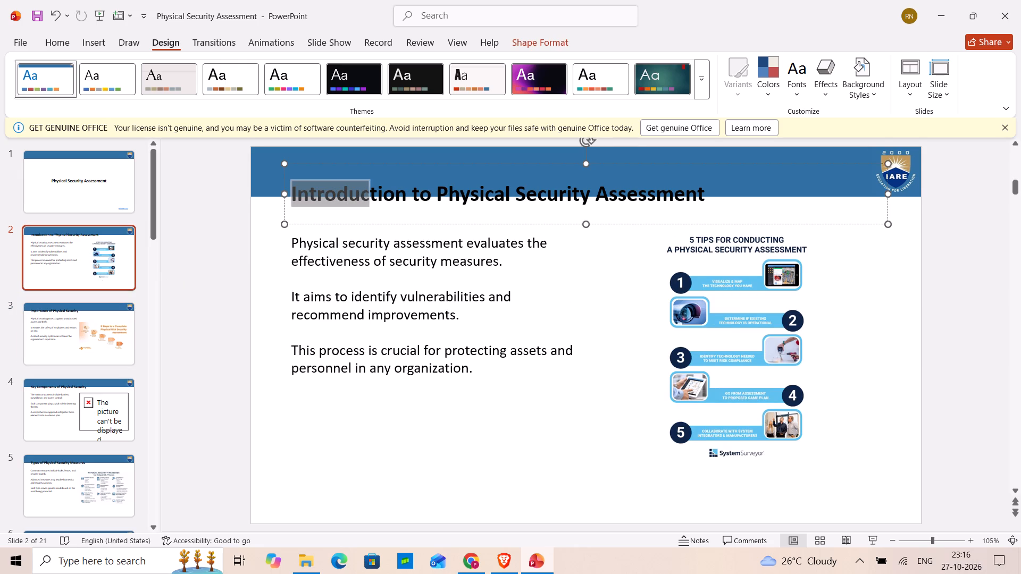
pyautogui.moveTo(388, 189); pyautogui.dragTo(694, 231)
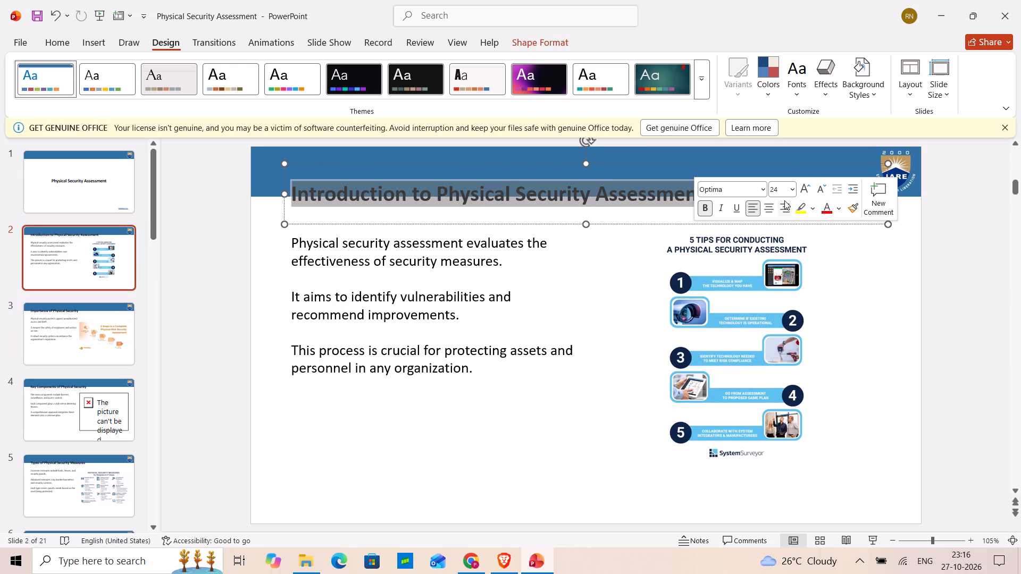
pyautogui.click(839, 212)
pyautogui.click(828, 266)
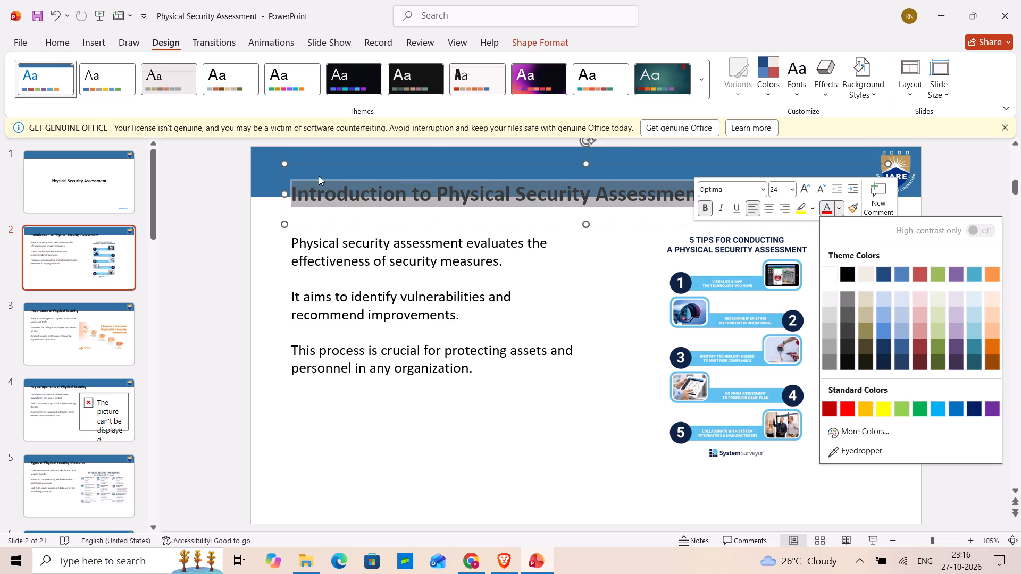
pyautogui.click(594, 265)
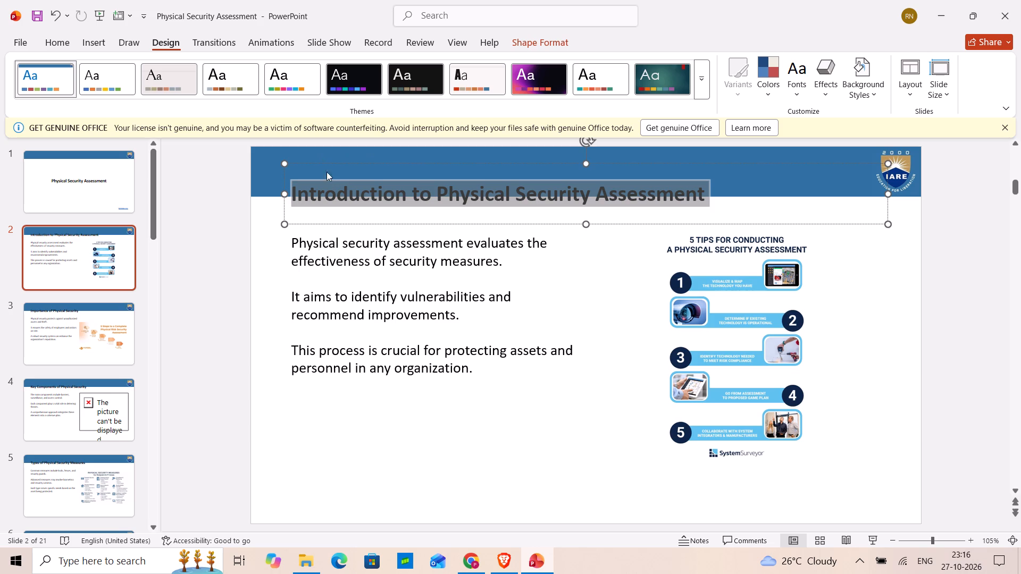
# Move slide 2's title up and slightly left so that it sits inside the blue header band.
pyautogui.moveTo(325, 165); pyautogui.dragTo(308, 153)
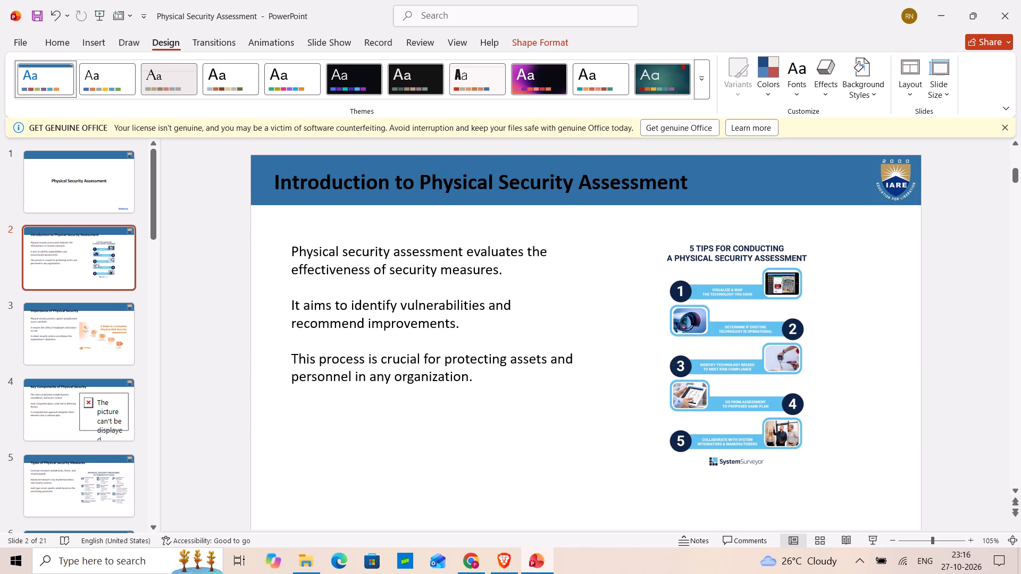
pyautogui.moveTo(308, 153); pyautogui.dragTo(308, 153)
# Change the font colour of the whole slide 2 title to white.
pyautogui.moveTo(275, 183); pyautogui.dragTo(652, 228)
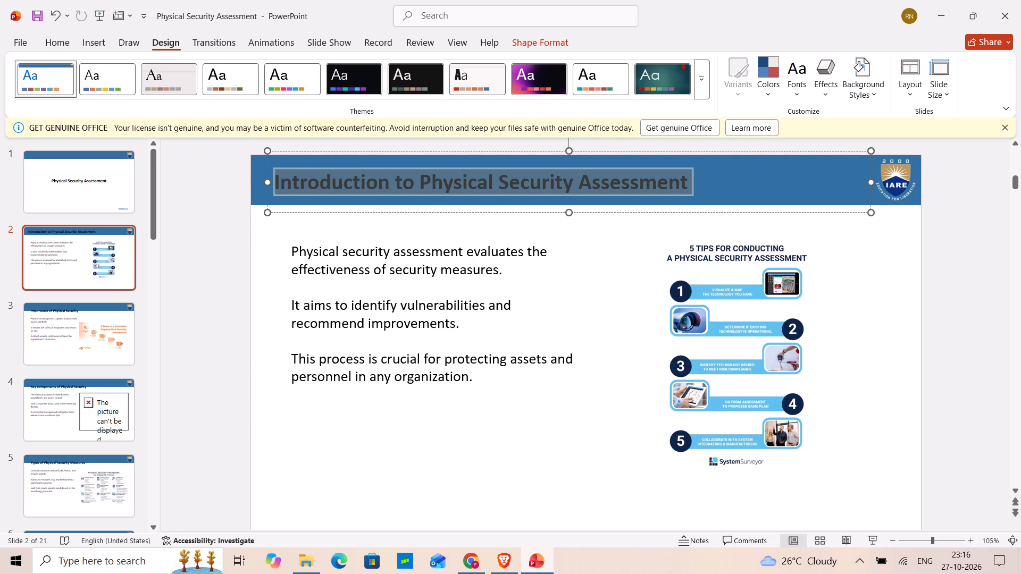
pyautogui.moveTo(652, 228); pyautogui.dragTo(712, 223)
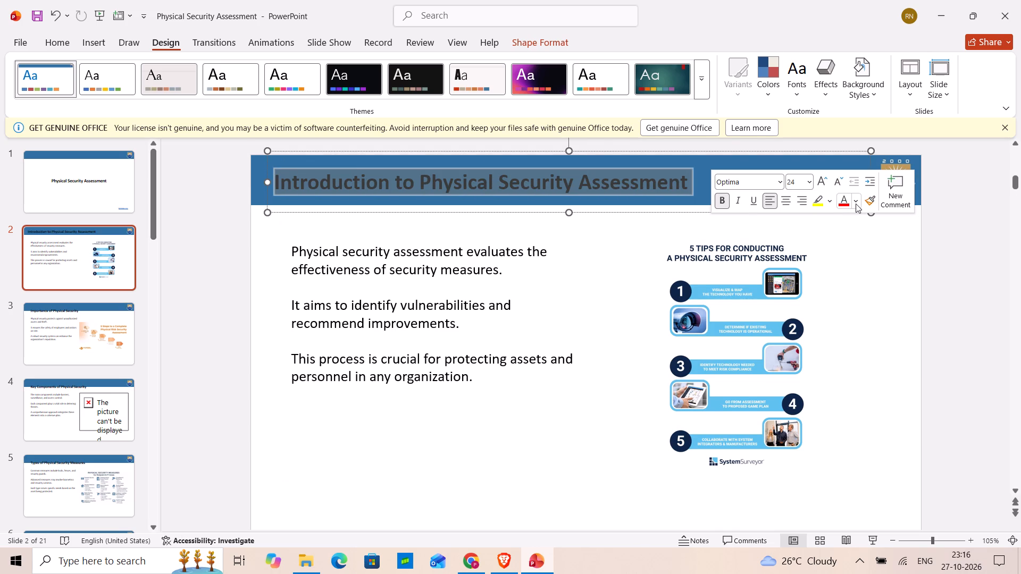
pyautogui.click(856, 204)
pyautogui.click(851, 264)
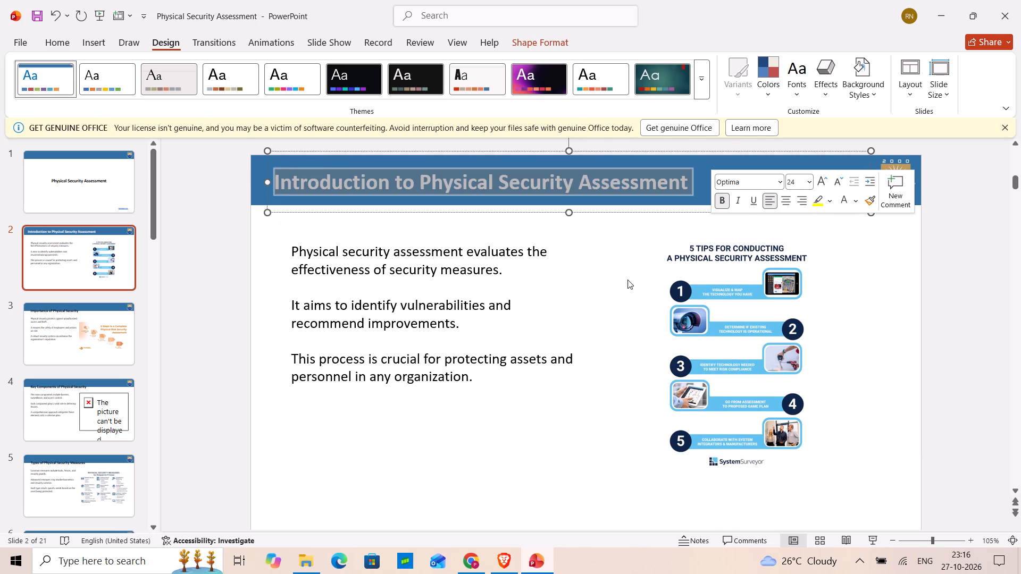
pyautogui.click(627, 280)
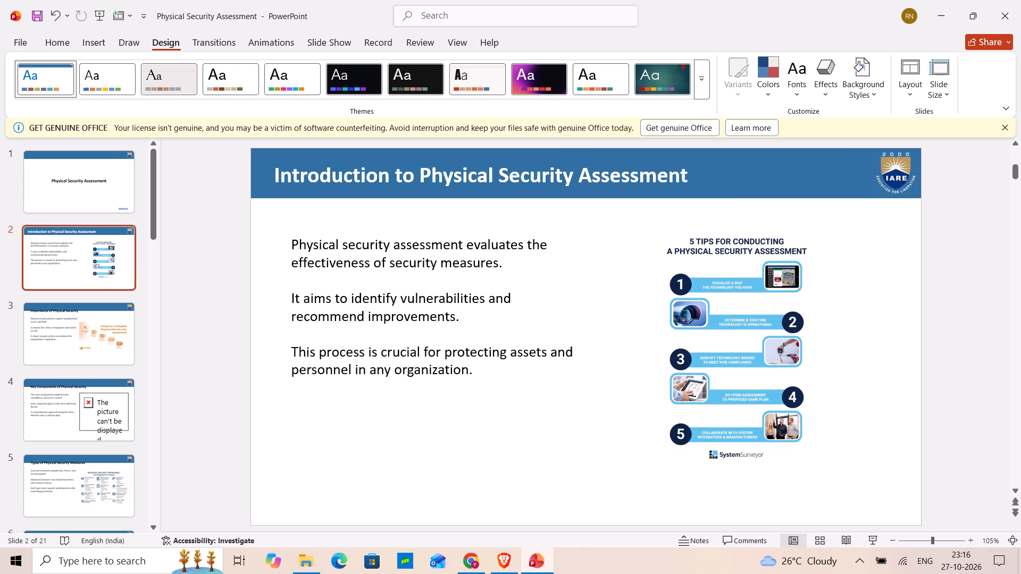
# Format all the body text on slide 2 as a list with filled square bullets.
pyautogui.moveTo(291, 240); pyautogui.dragTo(521, 400)
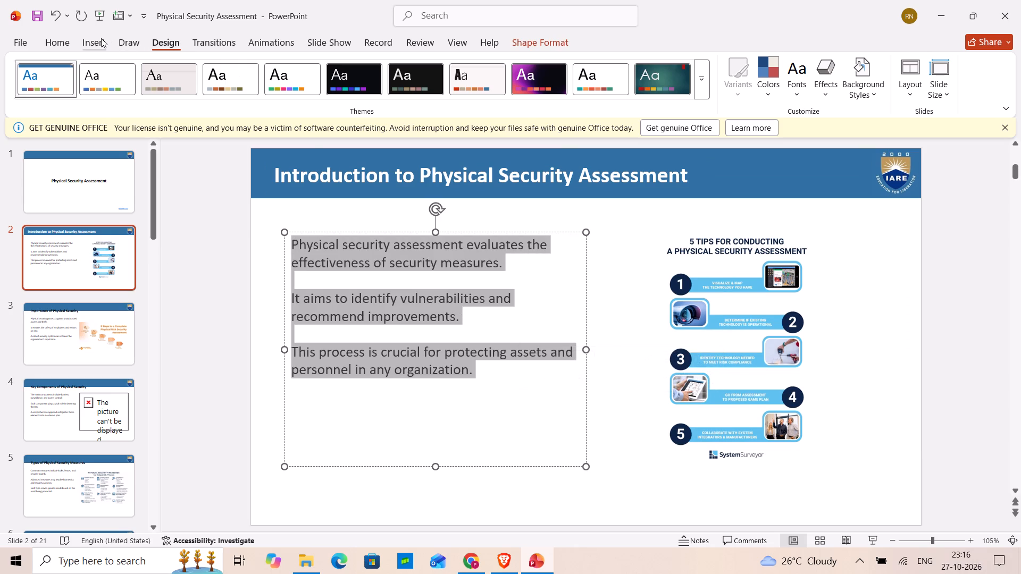
pyautogui.click(101, 38)
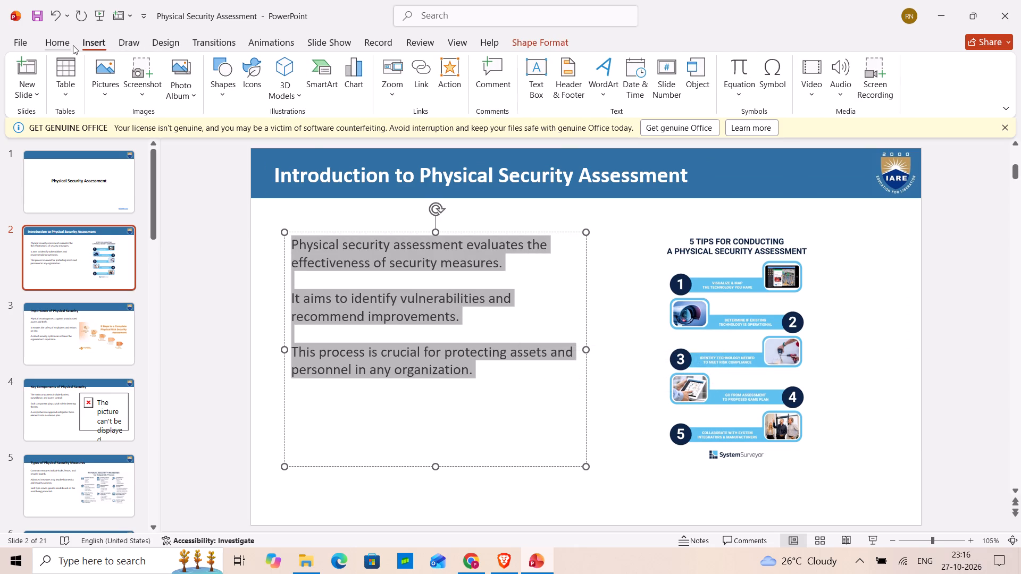
pyautogui.click(68, 45)
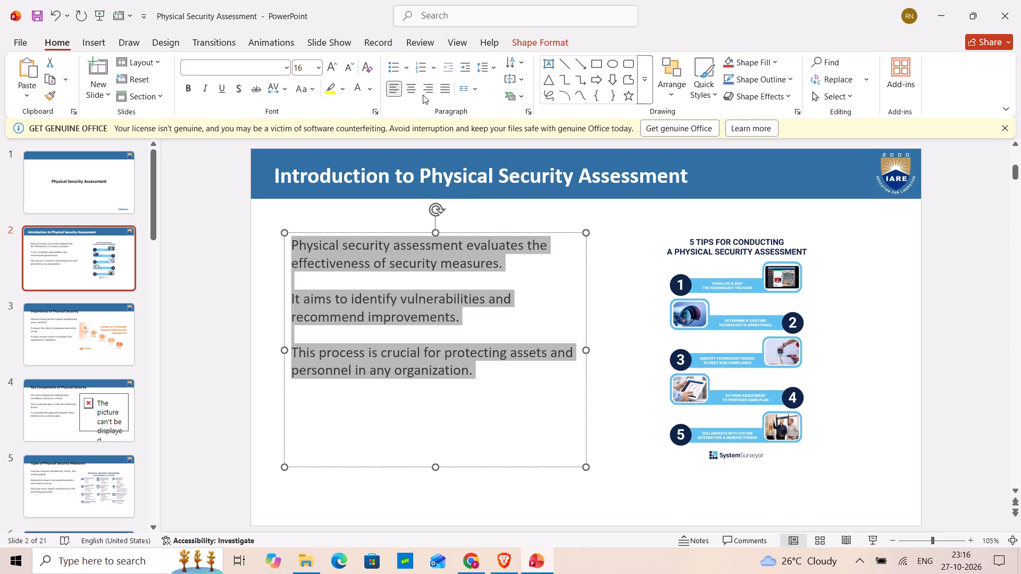
pyautogui.click(413, 72)
pyautogui.click(405, 67)
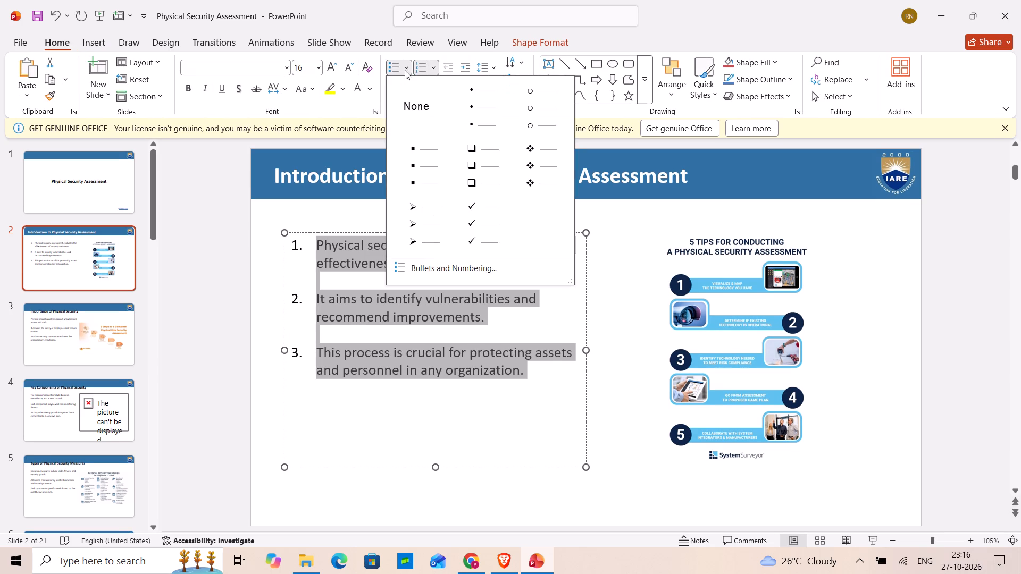
pyautogui.click(424, 165)
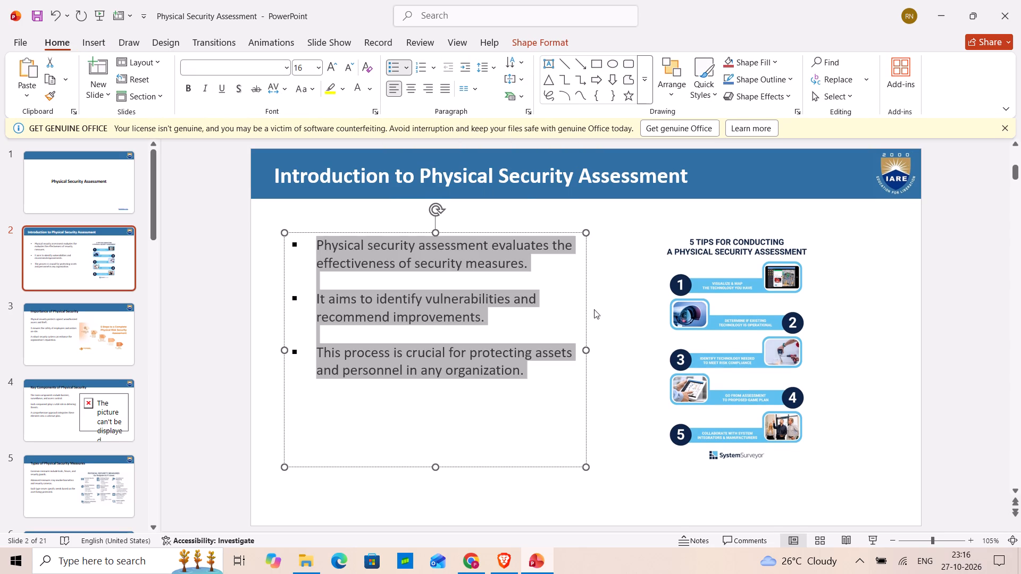
pyautogui.click(608, 324)
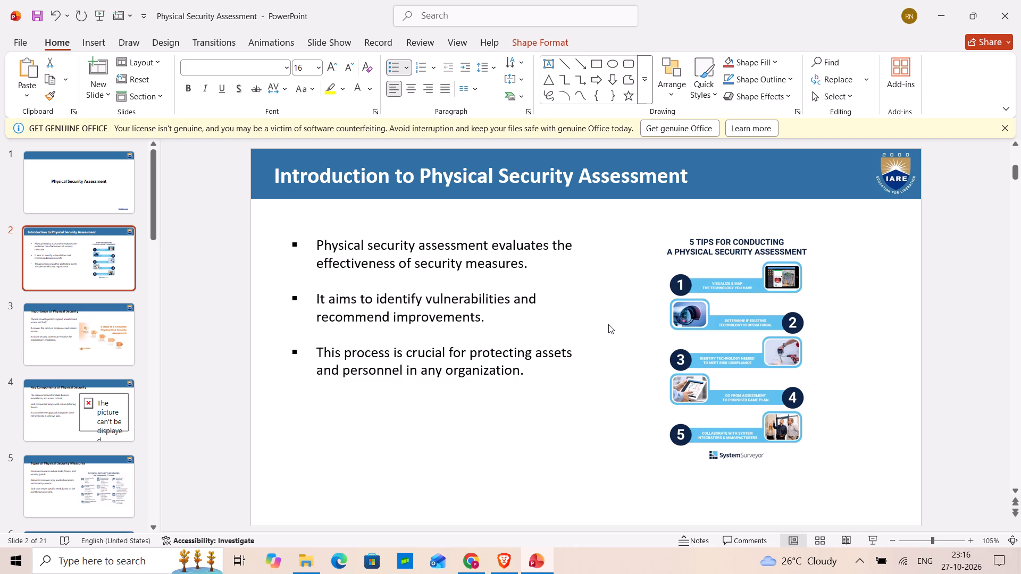
# On slide 3, make the title "Importance of Physical Security" white and move it up and slightly left into the blue header band.
pyautogui.click(94, 335)
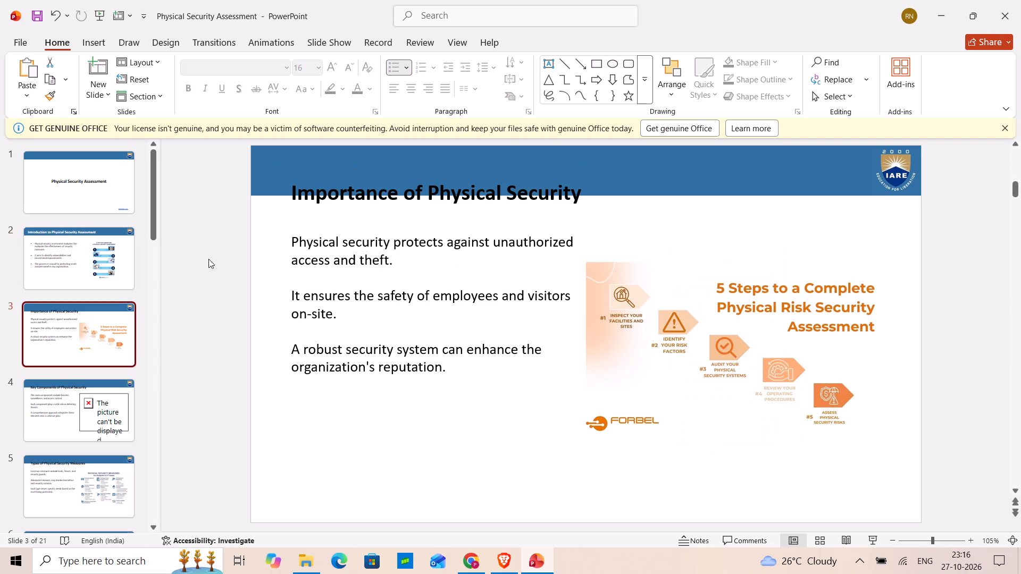
pyautogui.moveTo(293, 193); pyautogui.dragTo(592, 205)
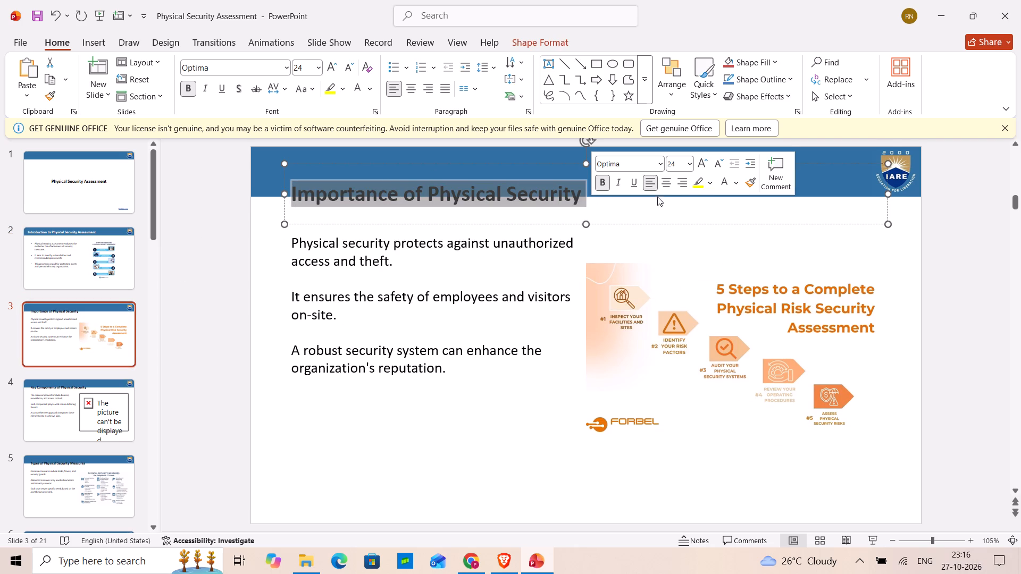
pyautogui.click(725, 189)
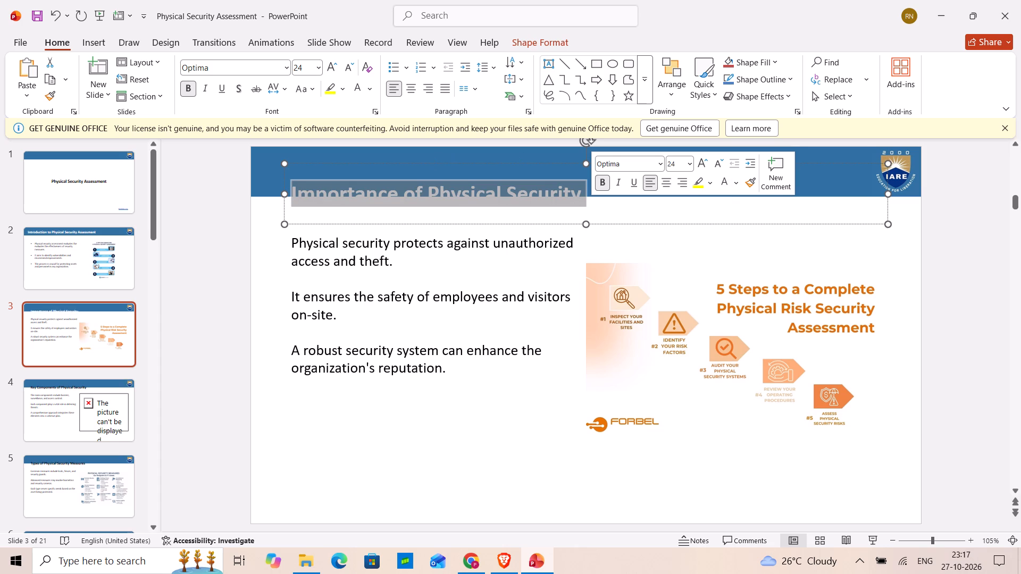
pyautogui.moveTo(370, 168); pyautogui.dragTo(354, 151)
# Apply filled square bullets to all the body text on slide 3.
pyautogui.click(301, 278)
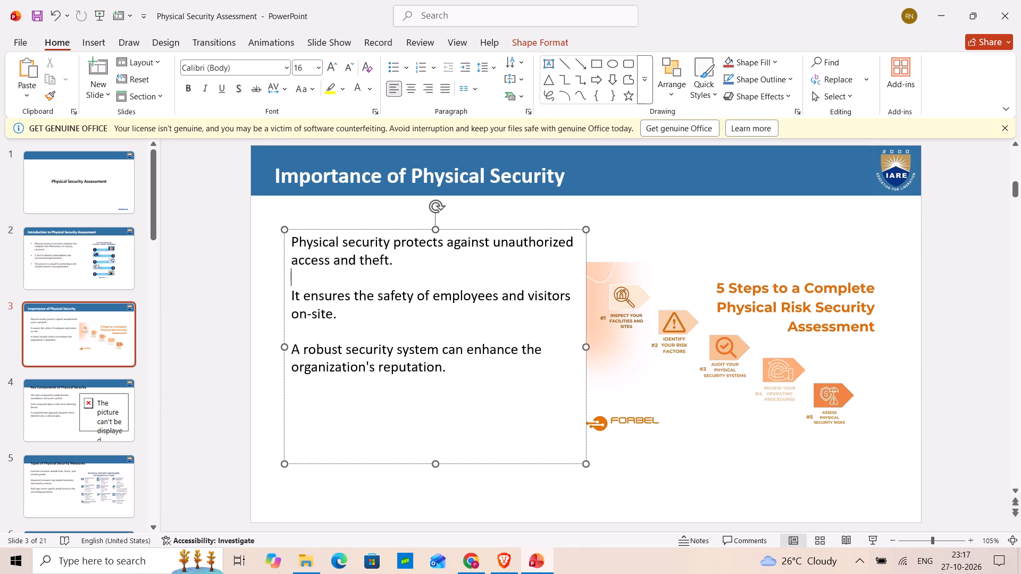
pyautogui.moveTo(291, 242); pyautogui.dragTo(468, 399)
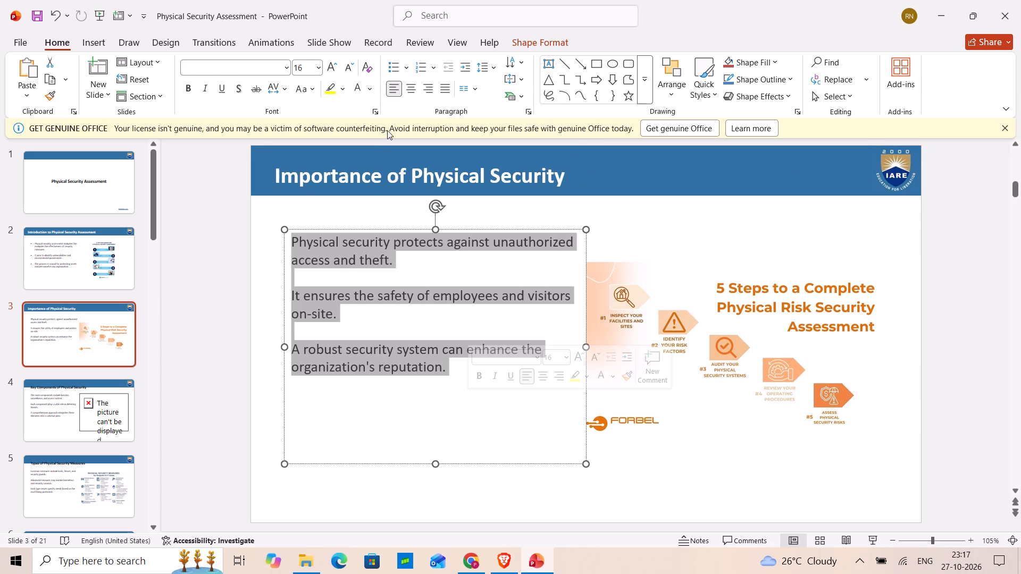
pyautogui.click(408, 70)
pyautogui.click(417, 143)
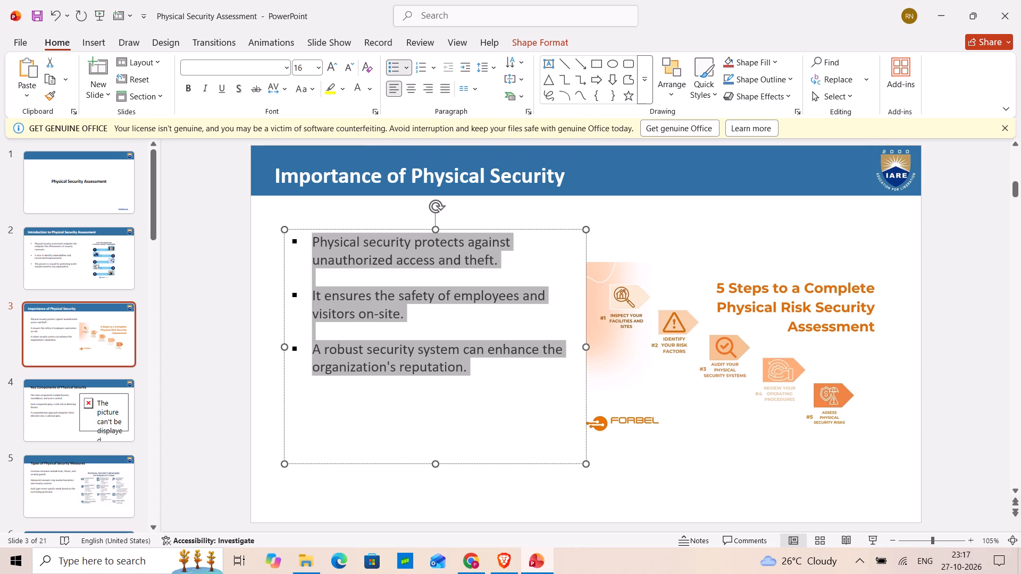
pyautogui.click(311, 419)
# Delete the broken picture from slide 4, "Key Components of Physical Security".
pyautogui.click(77, 412)
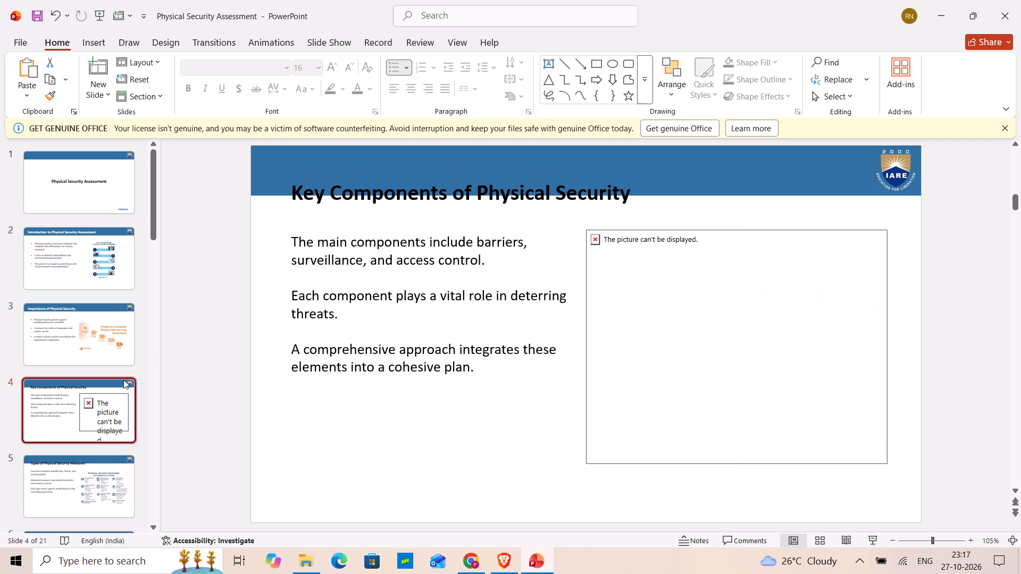
pyautogui.click(626, 363)
pyautogui.press('BackSpace')
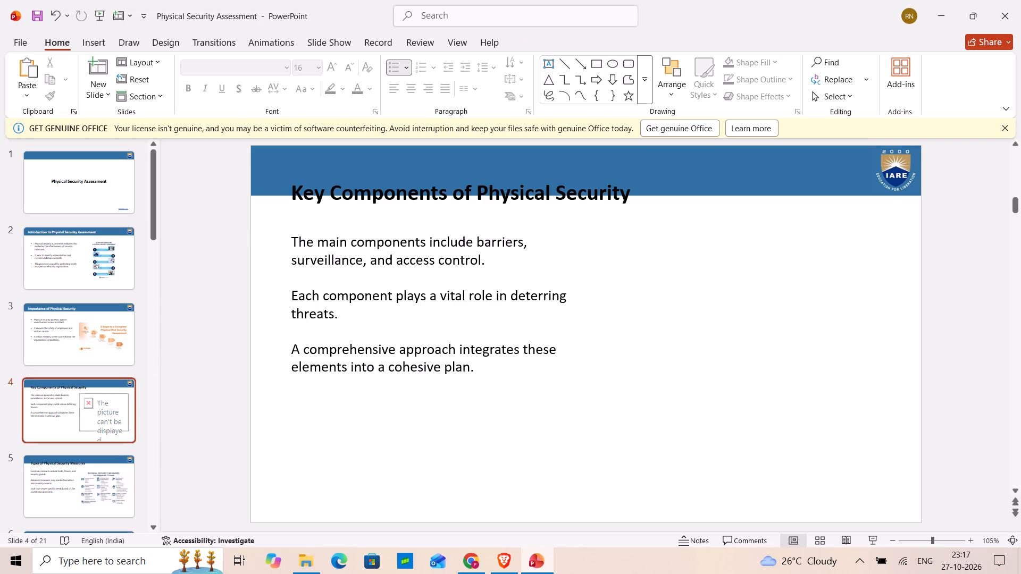
# Make slide 4's title white and move it up and slightly left into the blue header band.
pyautogui.click(245, 130)
pyautogui.click(295, 194)
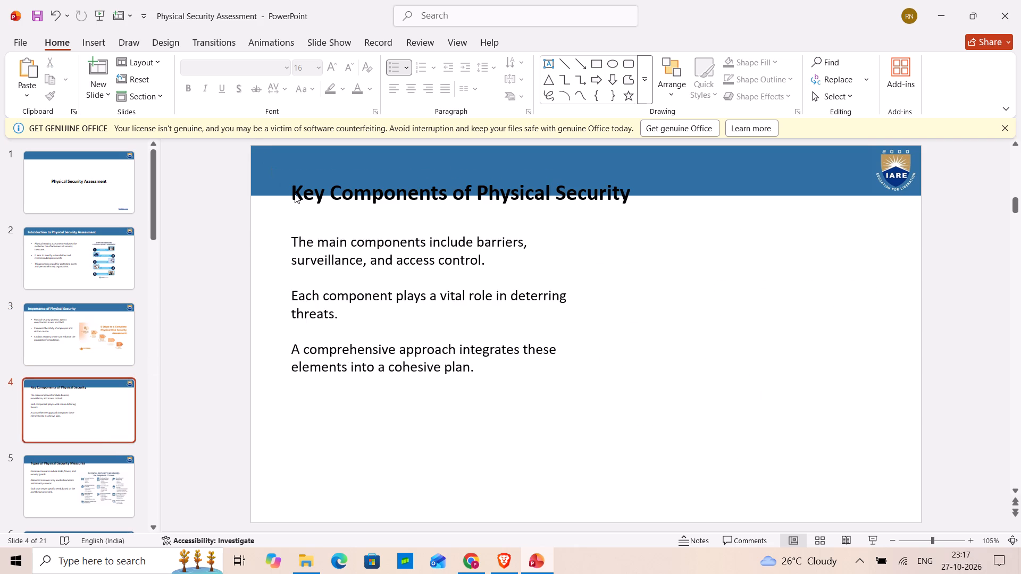
pyautogui.moveTo(294, 191); pyautogui.dragTo(614, 205)
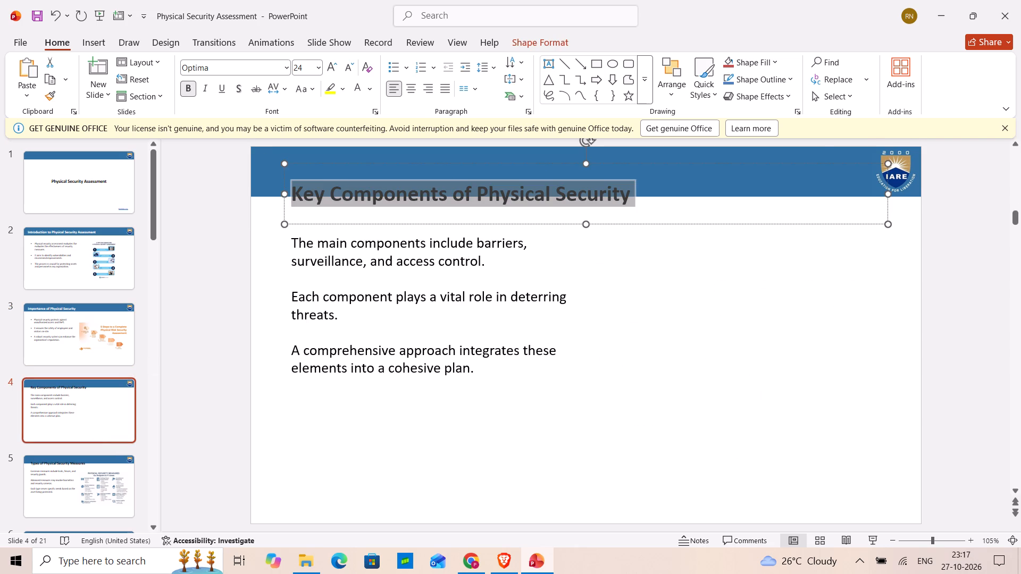
pyautogui.moveTo(614, 205); pyautogui.dragTo(626, 203)
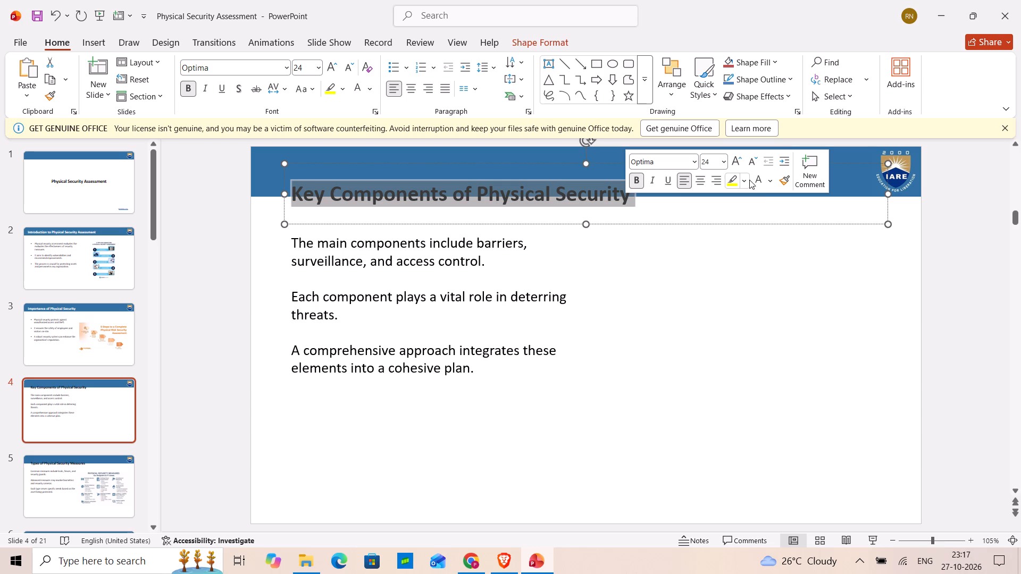
pyautogui.click(759, 186)
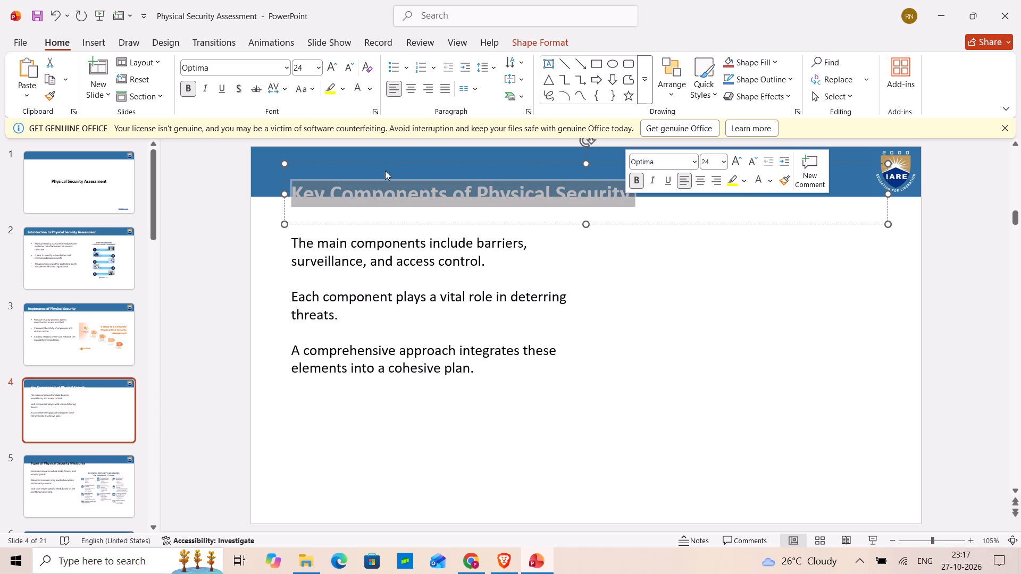
pyautogui.moveTo(370, 167); pyautogui.dragTo(358, 151)
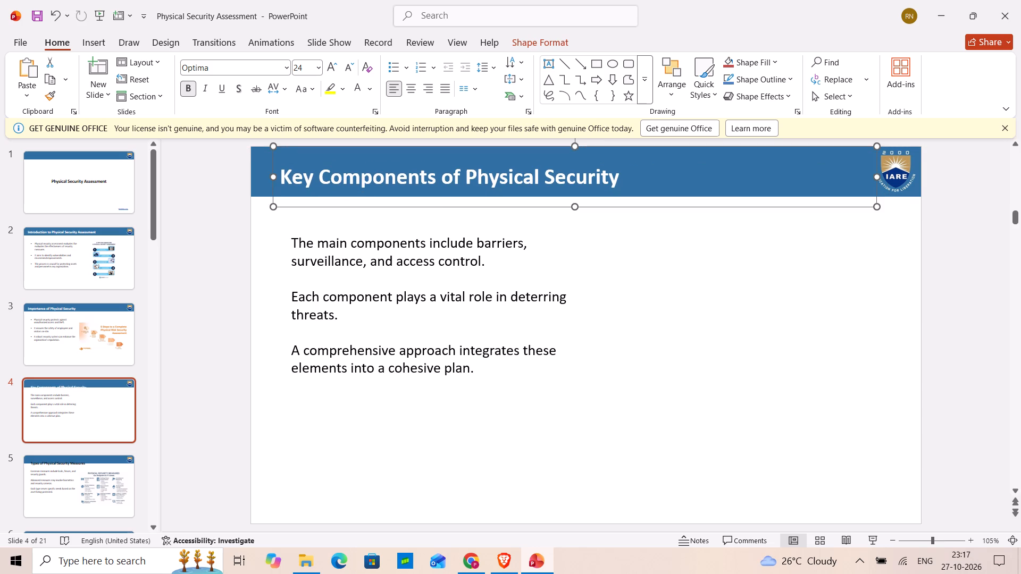
# Apply filled square bullets to all the body text on slide 4.
pyautogui.click(381, 261)
pyautogui.moveTo(294, 238); pyautogui.dragTo(543, 370)
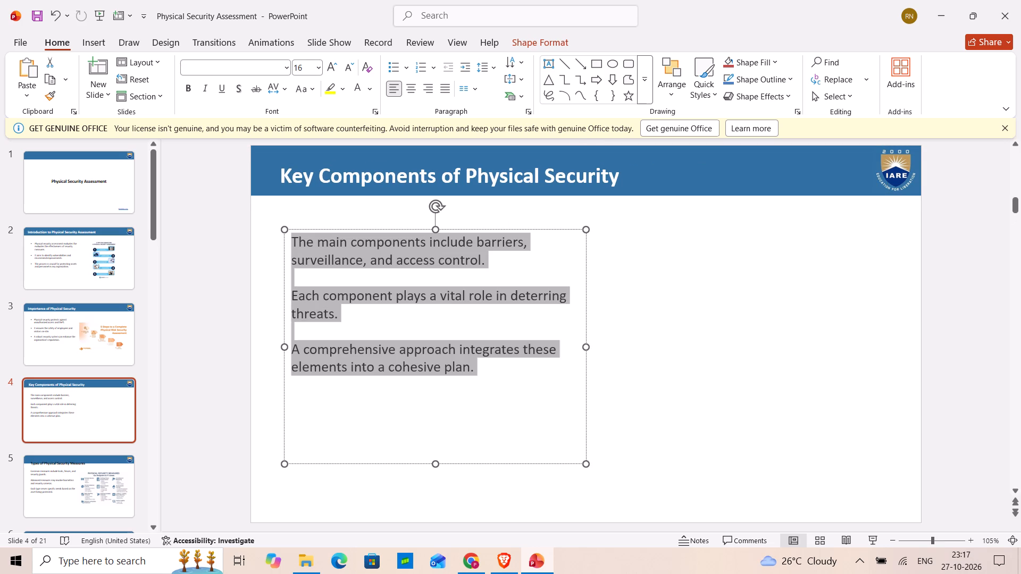
pyautogui.moveTo(543, 370); pyautogui.dragTo(558, 379)
pyautogui.click(407, 70)
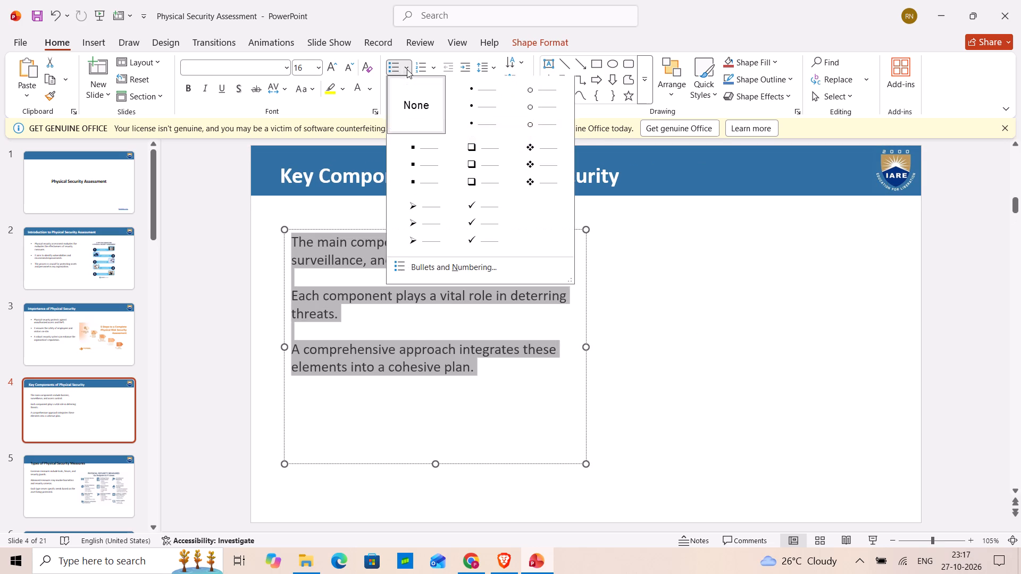
pyautogui.click(422, 162)
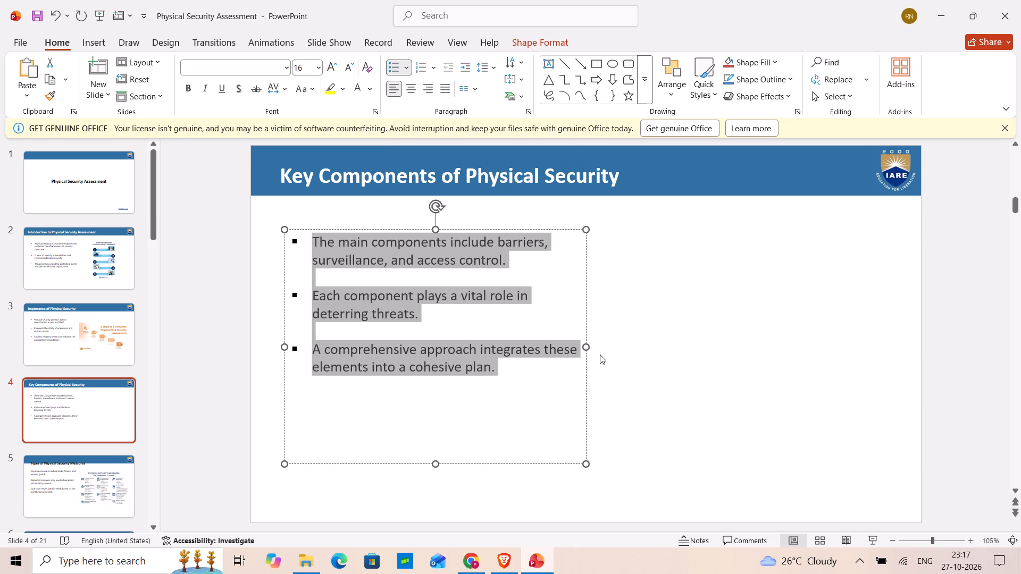
# Widen slide 4's body text box to the right, into the space beside the text.
pyautogui.moveTo(585, 345); pyautogui.dragTo(758, 361)
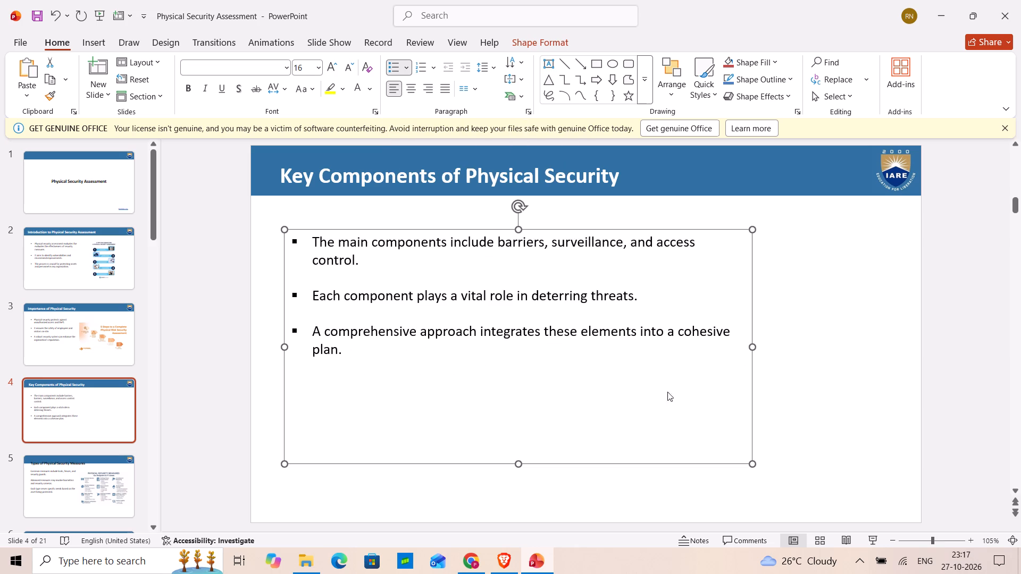
pyautogui.click(622, 420)
# On slide 5, make the title "Types of Physical Security Measures" white and move it up and slightly left into the blue header band.
pyautogui.scroll(-1, 120, 437)
pyautogui.click(113, 442)
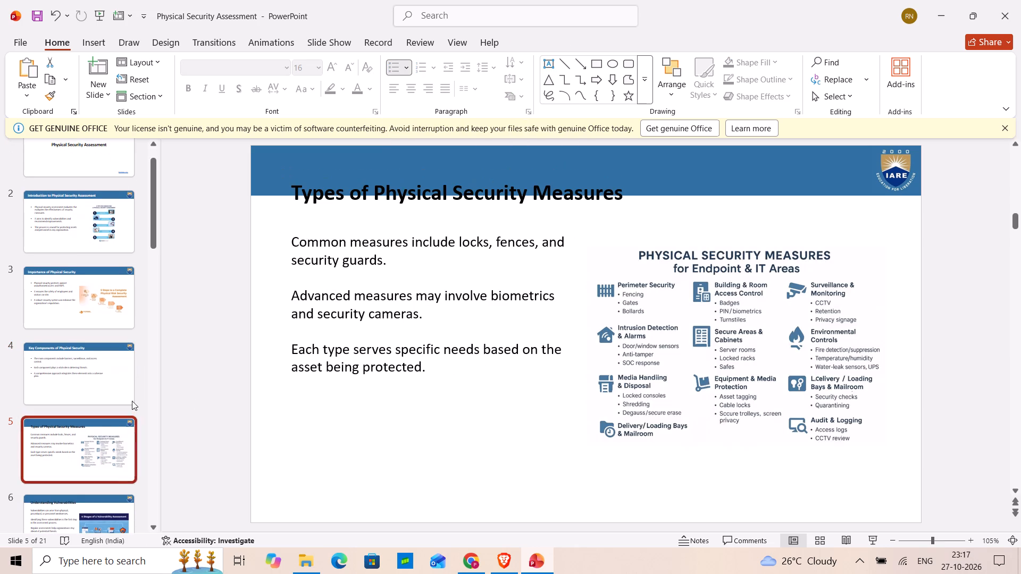
pyautogui.moveTo(294, 193); pyautogui.dragTo(373, 206)
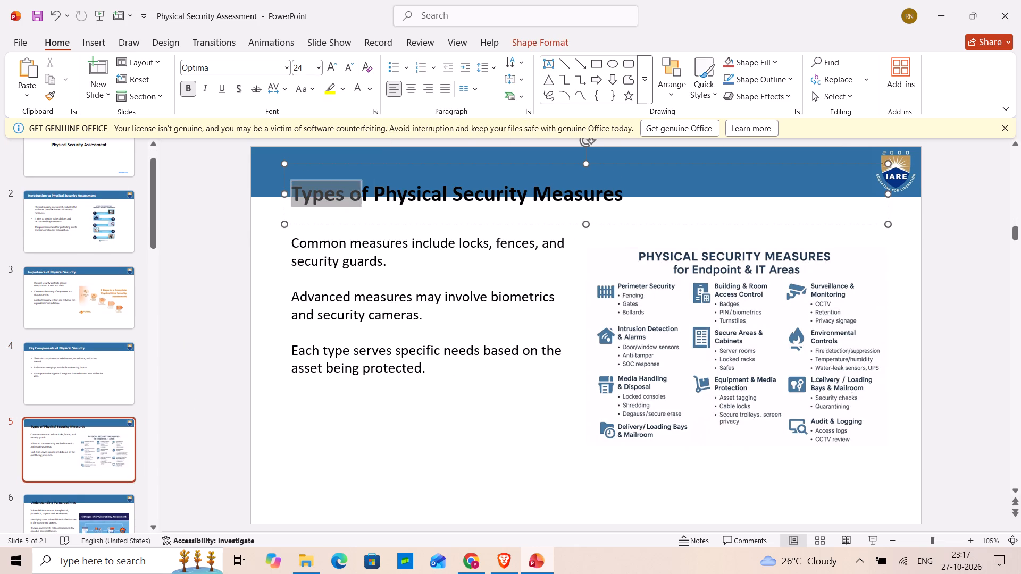
pyautogui.moveTo(373, 206); pyautogui.dragTo(640, 198)
pyautogui.click(774, 180)
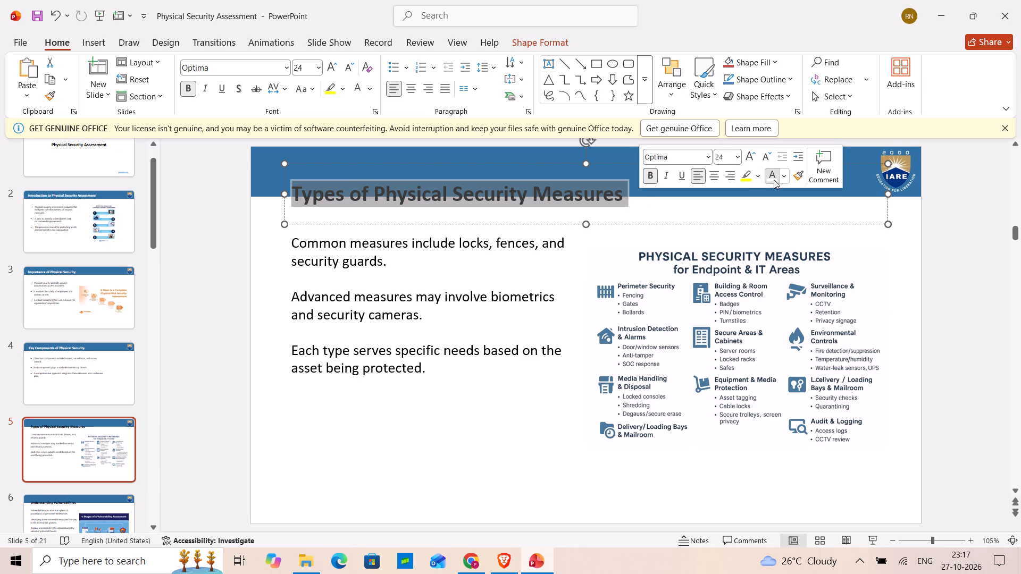
pyautogui.moveTo(355, 168); pyautogui.dragTo(335, 149)
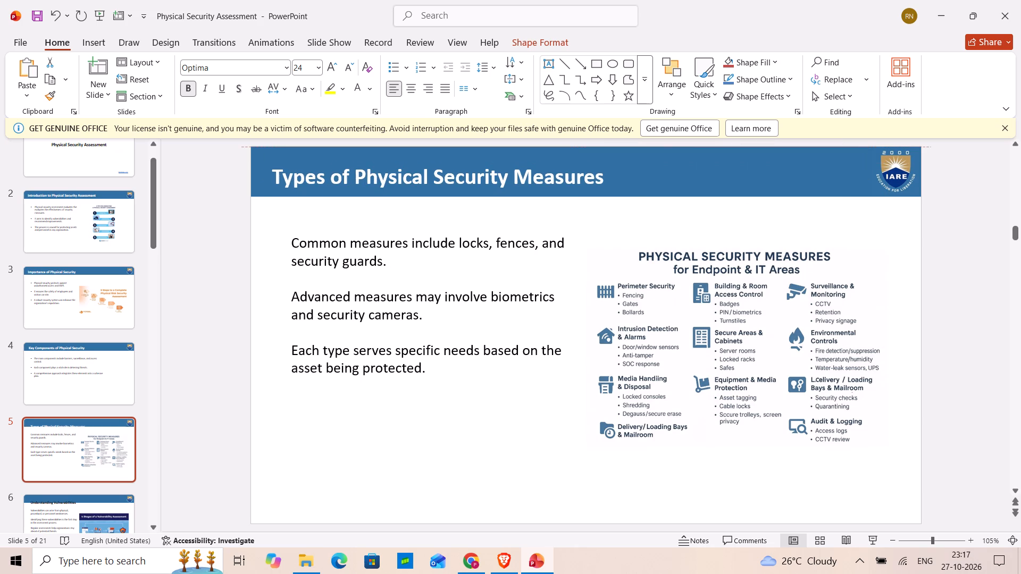
pyautogui.moveTo(335, 149); pyautogui.dragTo(335, 149)
# Apply filled square bullets to all the body text on slide 5.
pyautogui.click(339, 305)
pyautogui.moveTo(292, 247); pyautogui.dragTo(377, 332)
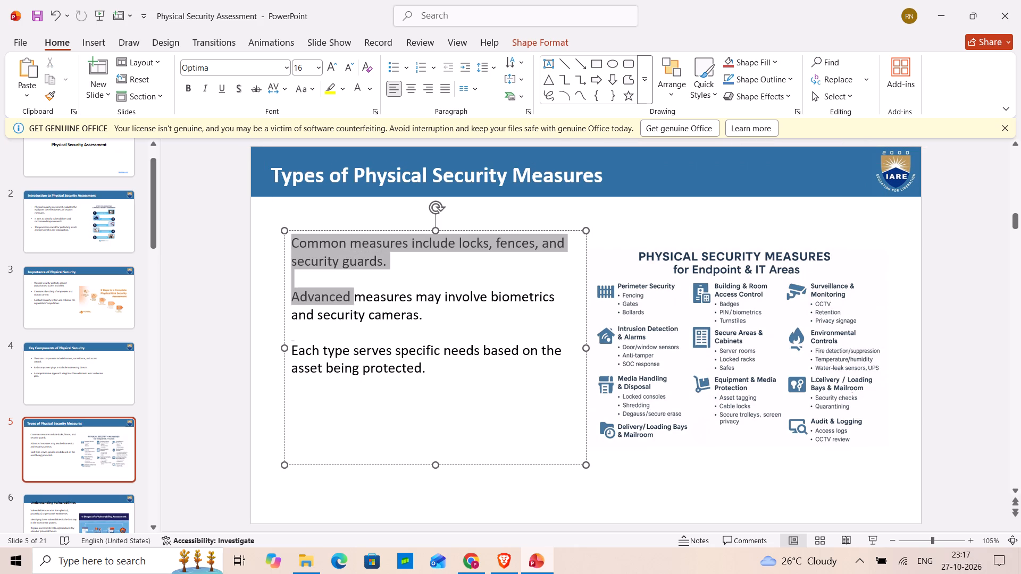
pyautogui.moveTo(377, 332); pyautogui.dragTo(472, 408)
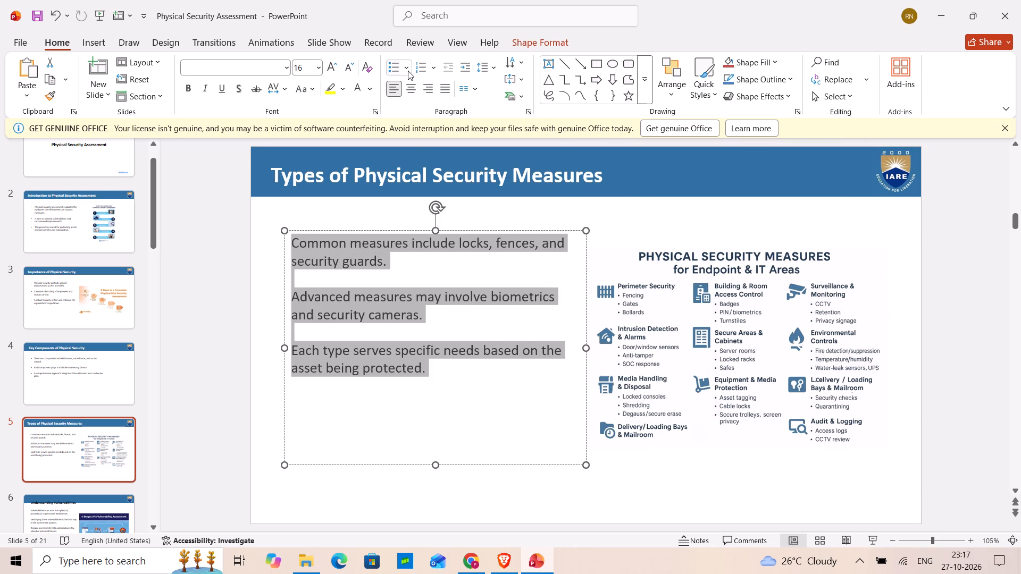
pyautogui.click(408, 71)
pyautogui.click(420, 152)
# On slide 6, make the title "Understanding Vulnerabilities" white and move it up and slightly left into the blue header band.
pyautogui.scroll(-4, 239, 305)
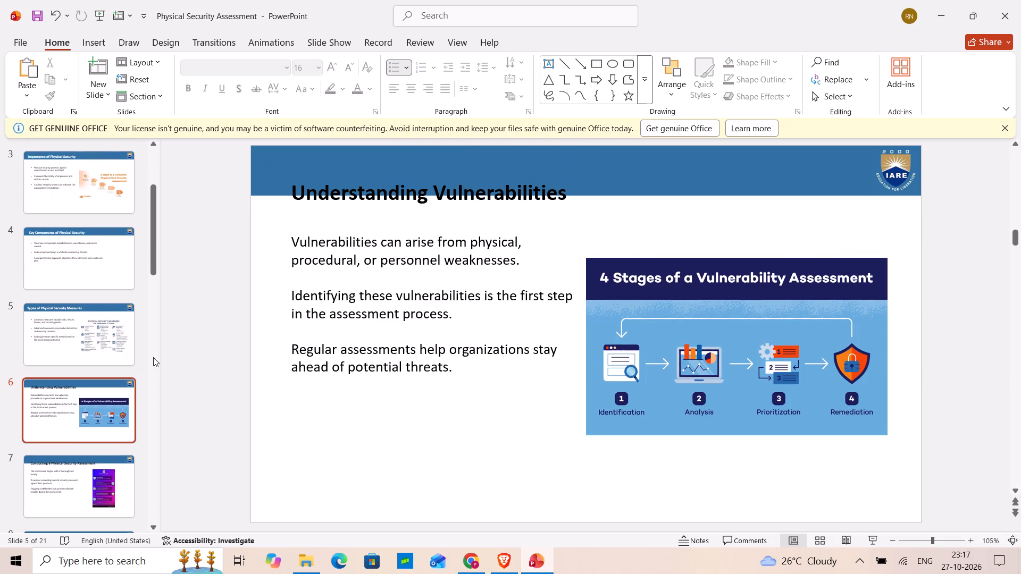
pyautogui.click(110, 393)
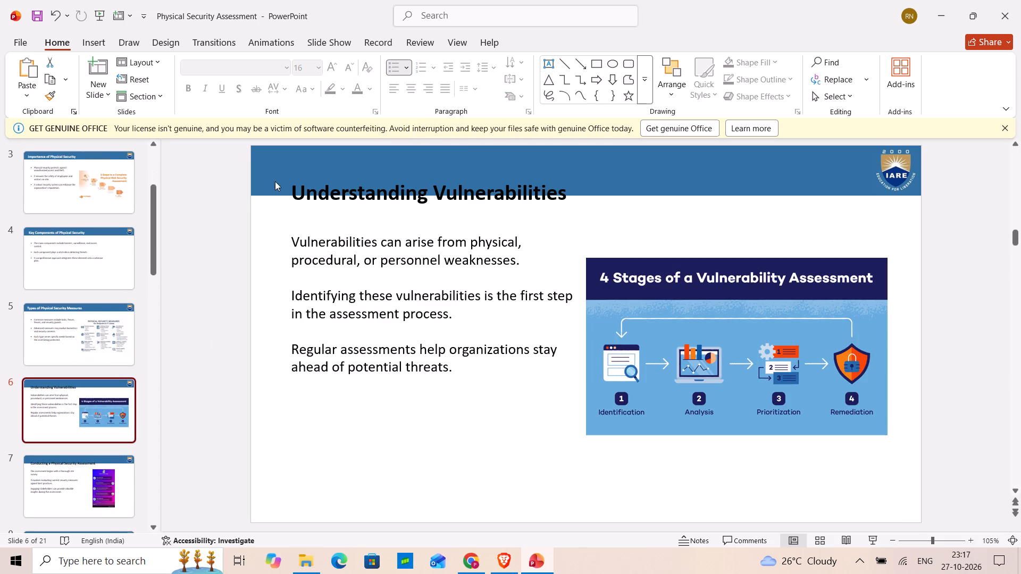
pyautogui.moveTo(301, 193); pyautogui.dragTo(488, 216)
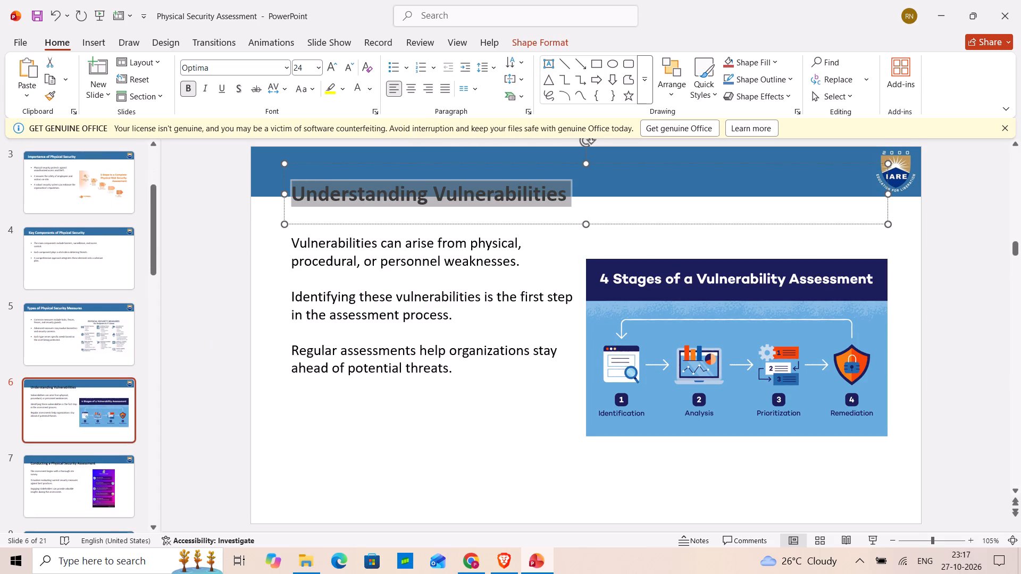
pyautogui.moveTo(488, 216); pyautogui.dragTo(524, 209)
pyautogui.click(657, 191)
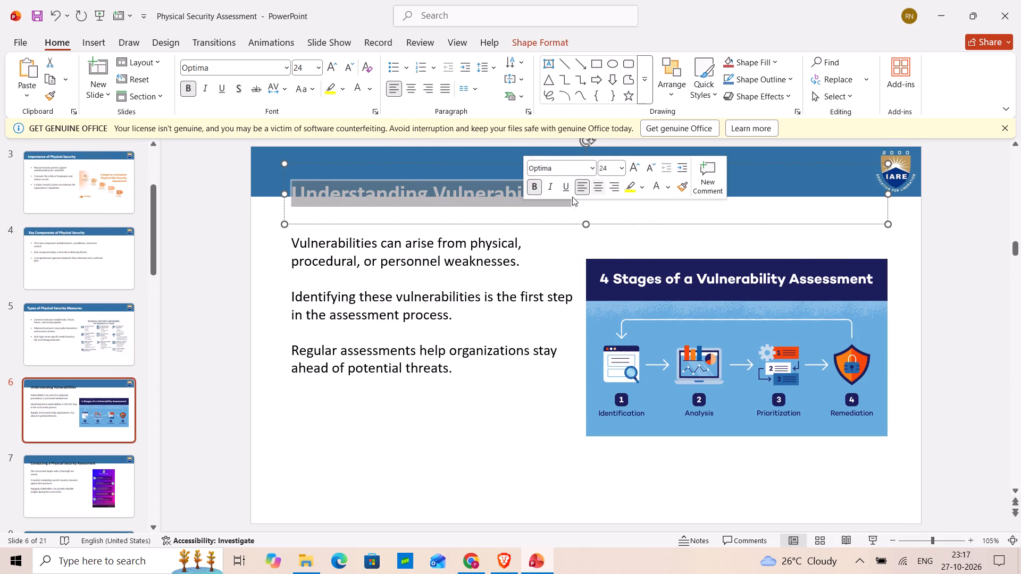
pyautogui.moveTo(312, 166); pyautogui.dragTo(300, 150)
# Apply filled square bullets to all the body text on slide 6.
pyautogui.click(310, 232)
pyautogui.moveTo(294, 239); pyautogui.dragTo(367, 315)
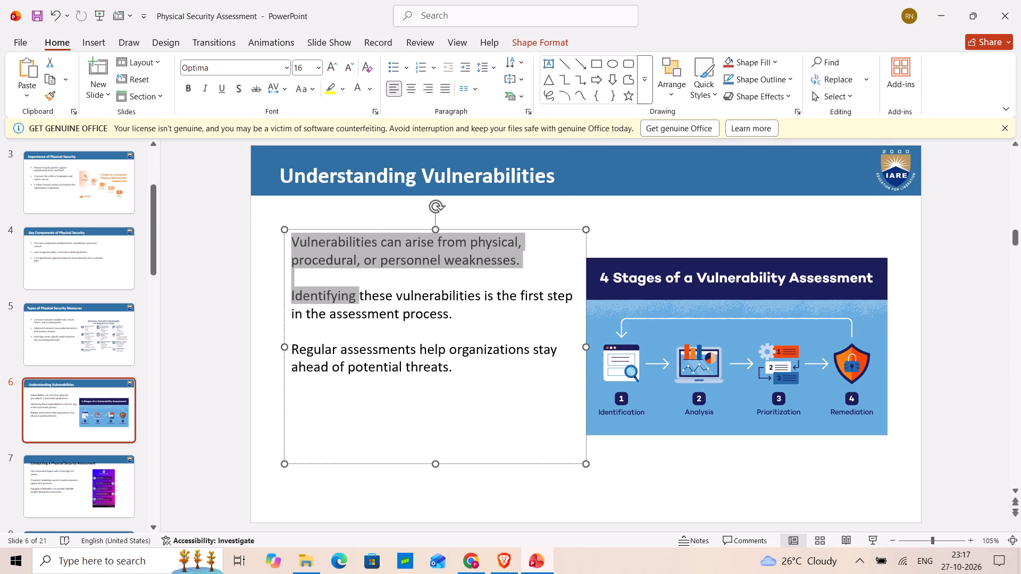
pyautogui.moveTo(367, 315); pyautogui.dragTo(517, 384)
pyautogui.click(404, 72)
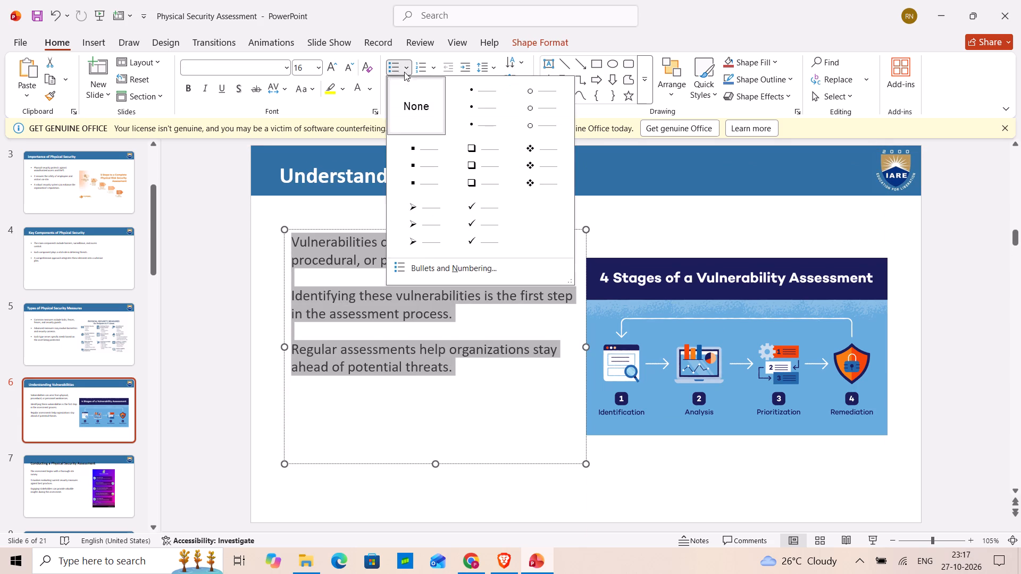
pyautogui.click(410, 153)
# On slide 7, make the title "Conducting a Physical Security Assessment" white and move it up and slightly left into the blue header band.
pyautogui.click(70, 490)
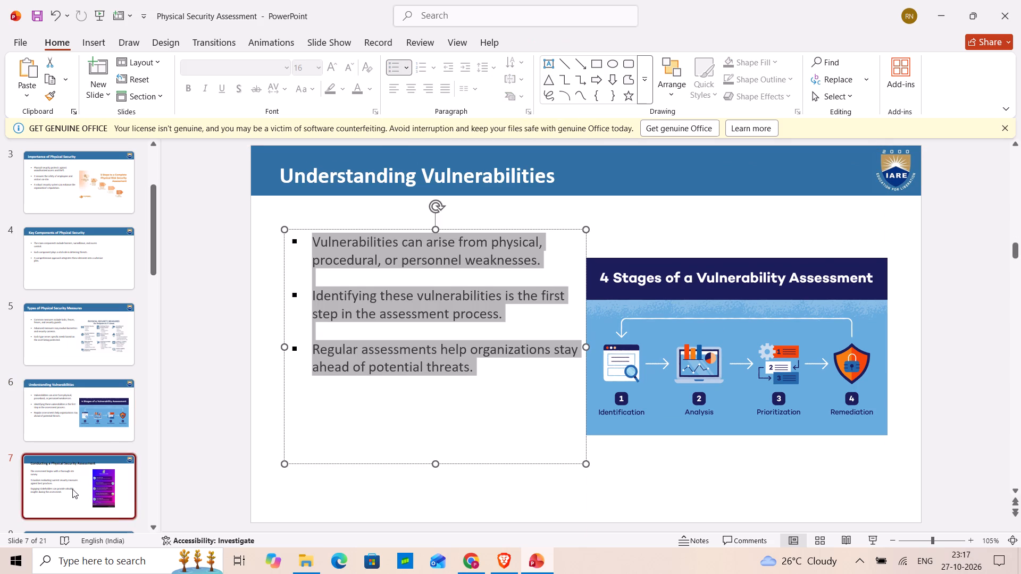
pyautogui.moveTo(294, 195); pyautogui.dragTo(761, 193)
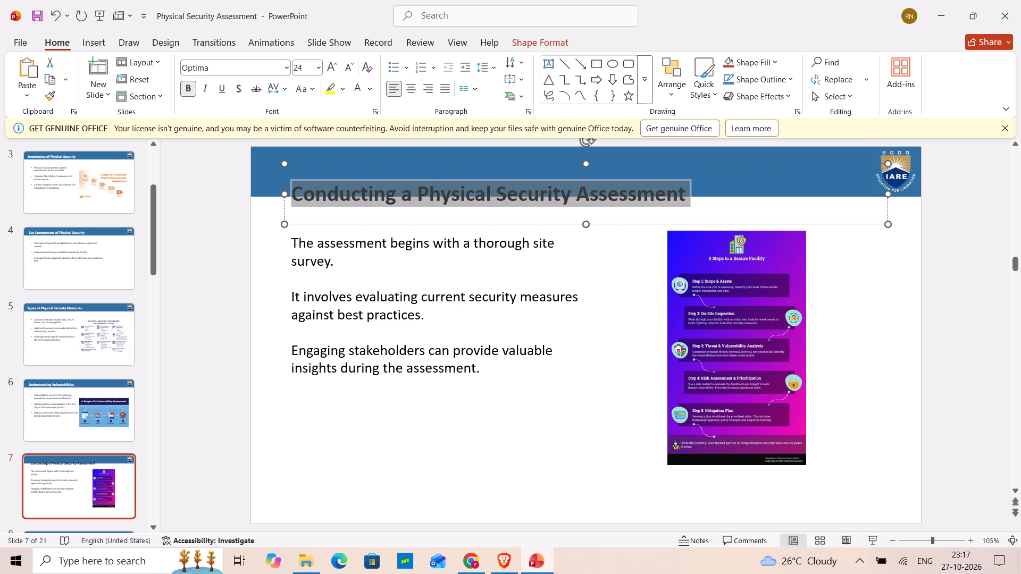
pyautogui.moveTo(761, 193); pyautogui.dragTo(761, 193)
pyautogui.click(895, 172)
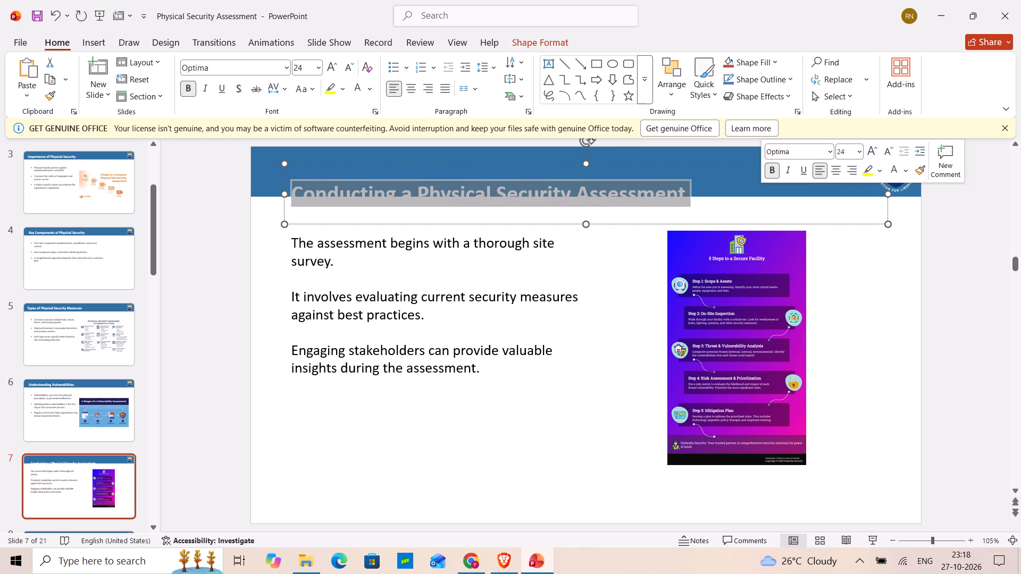
pyautogui.moveTo(327, 163); pyautogui.dragTo(311, 147)
# Apply filled square bullets to all the body text on slide 7.
pyautogui.click(344, 226)
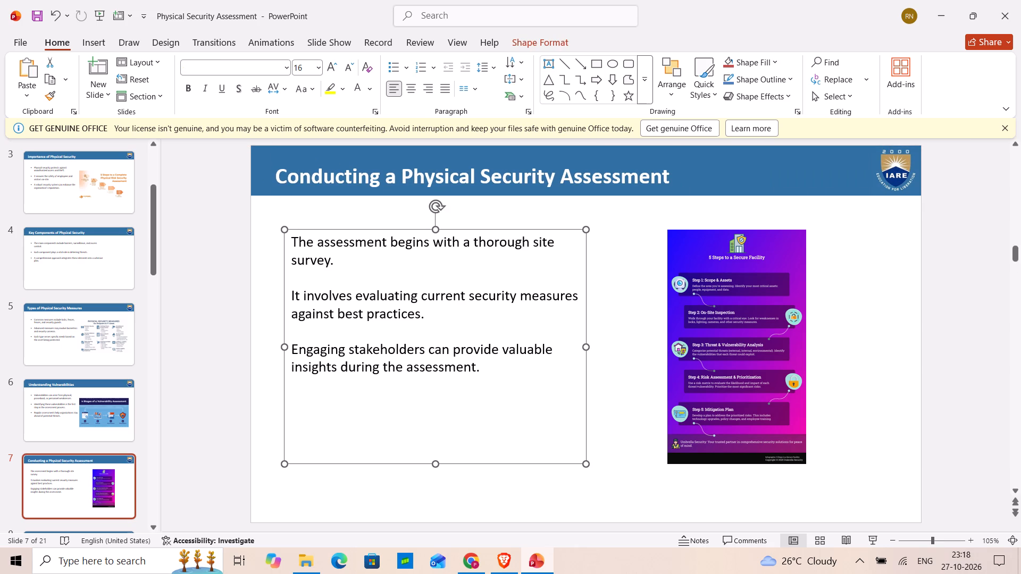
pyautogui.moveTo(294, 239); pyautogui.dragTo(549, 396)
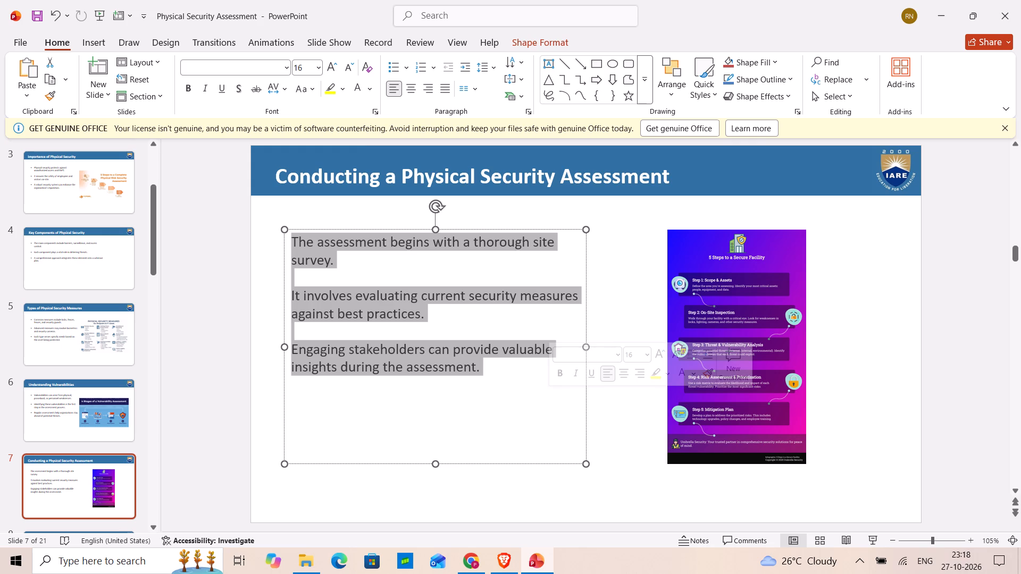
pyautogui.click(406, 62)
pyautogui.click(412, 150)
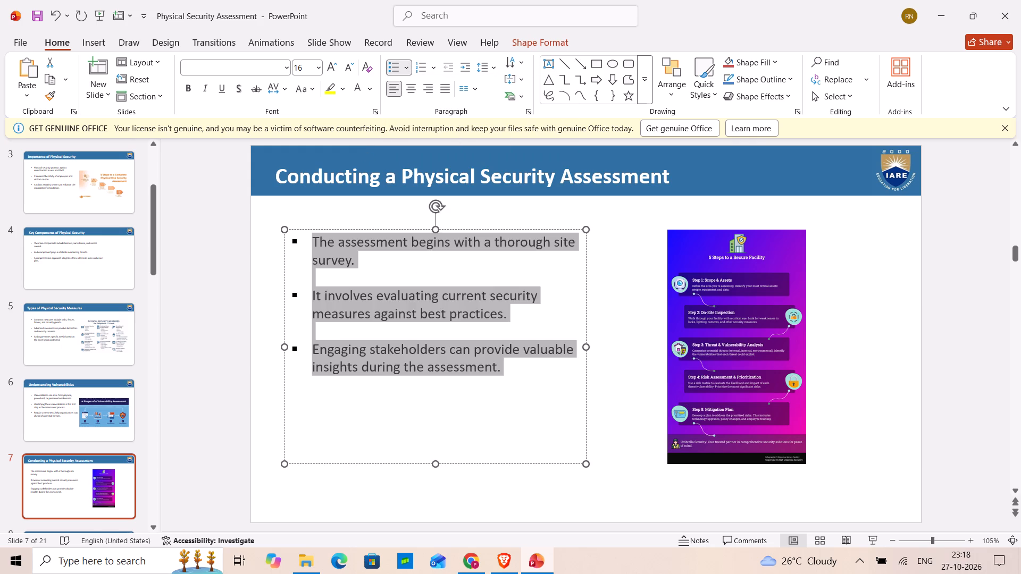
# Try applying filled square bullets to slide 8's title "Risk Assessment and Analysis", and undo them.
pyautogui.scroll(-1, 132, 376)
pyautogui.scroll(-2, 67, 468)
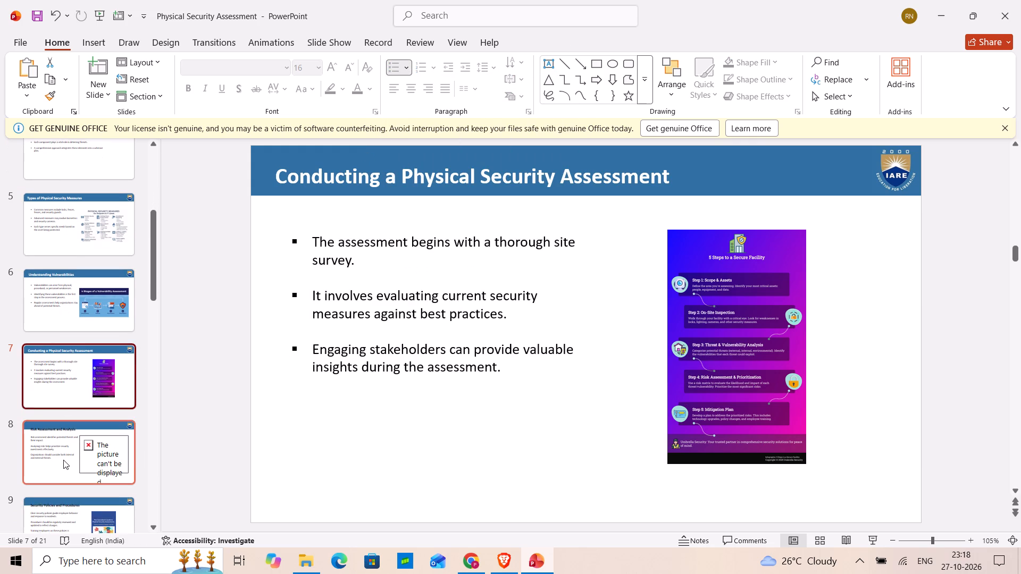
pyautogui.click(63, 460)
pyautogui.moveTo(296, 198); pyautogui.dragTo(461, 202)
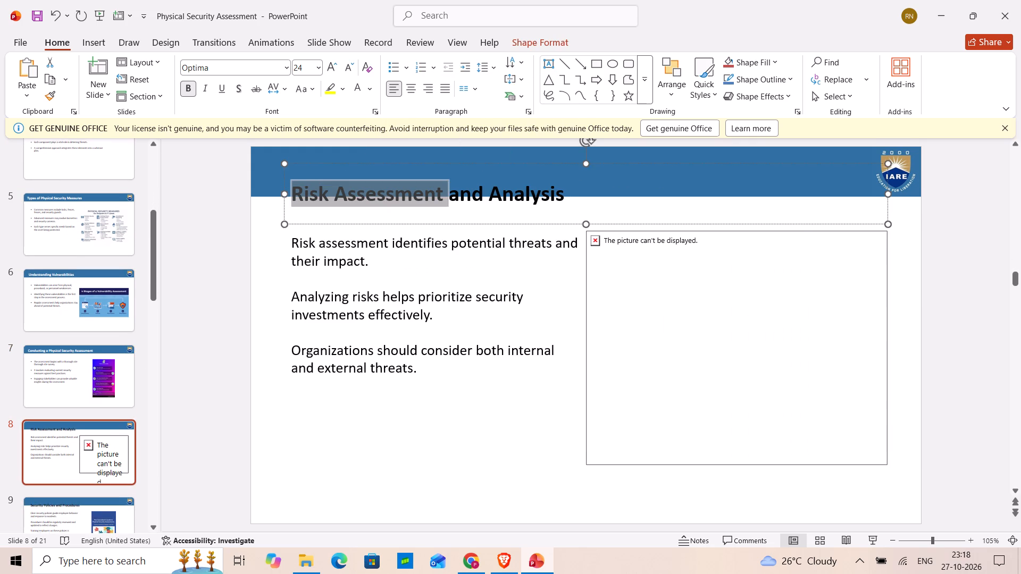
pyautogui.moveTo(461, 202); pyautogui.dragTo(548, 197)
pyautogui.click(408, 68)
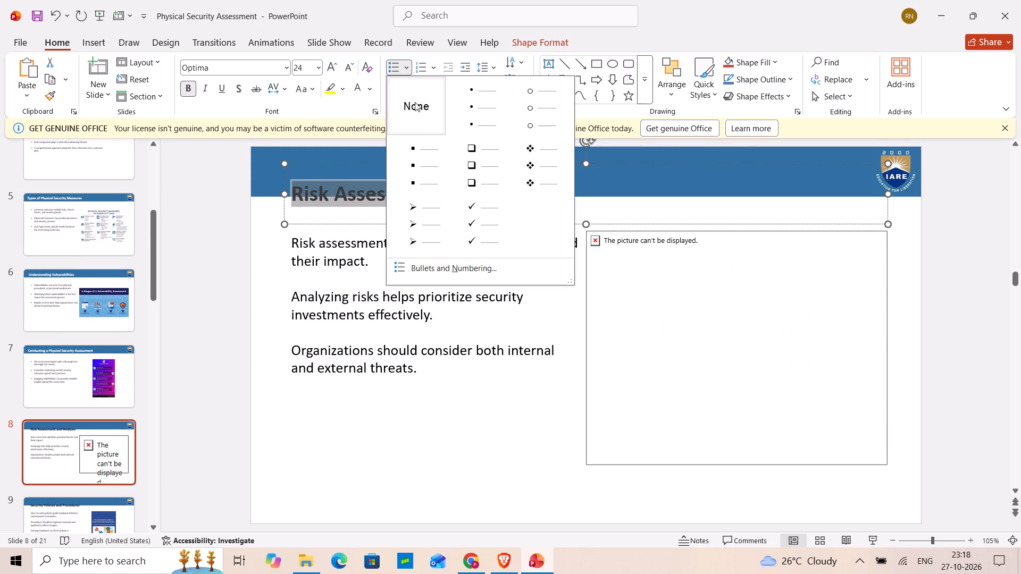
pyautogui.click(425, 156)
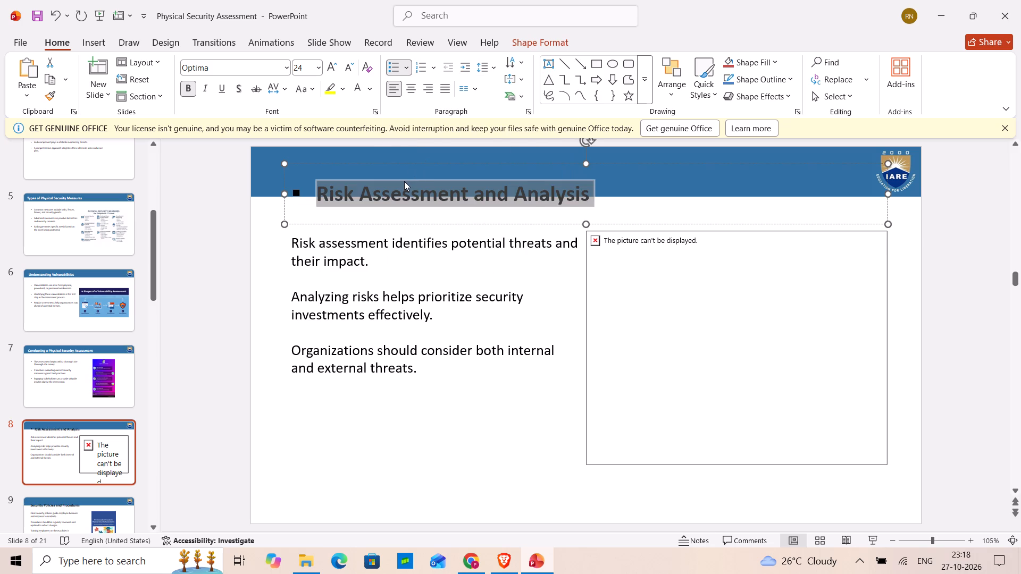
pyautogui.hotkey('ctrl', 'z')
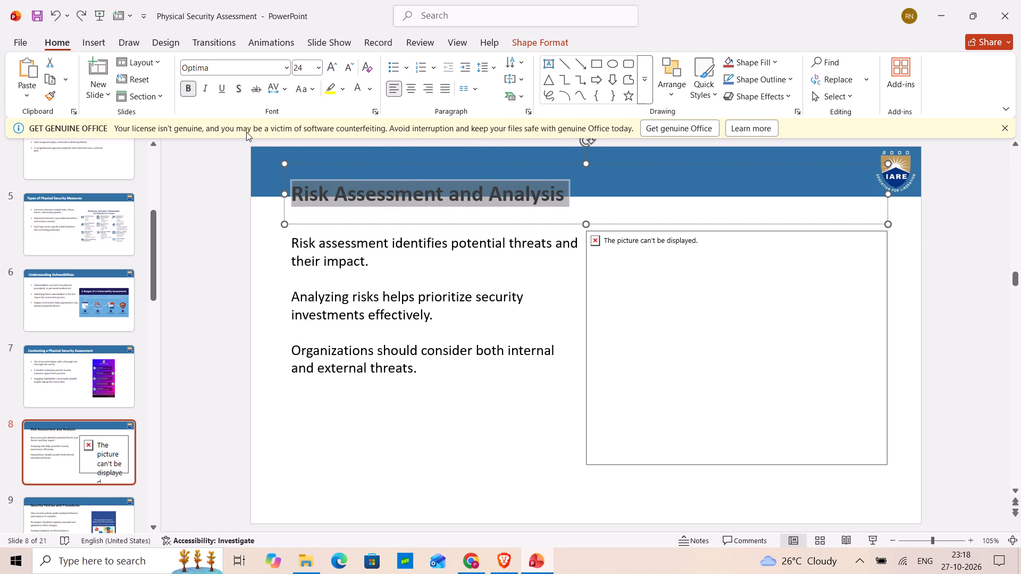
# Make slide 8's title "Risk Assessment and Analysis" white and move it up and slightly left into the blue header band.
pyautogui.click(355, 96)
pyautogui.moveTo(305, 165); pyautogui.dragTo(290, 147)
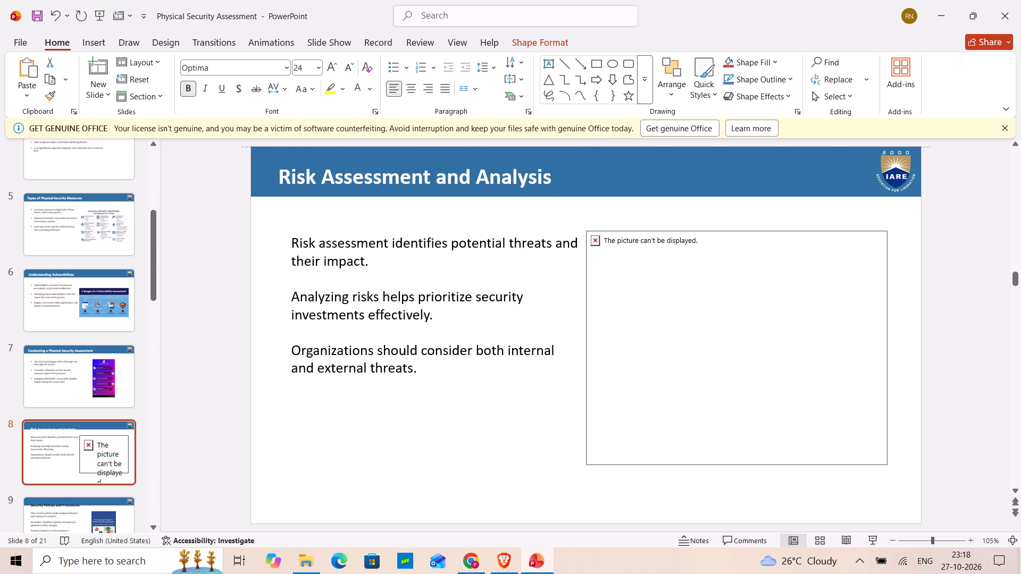
pyautogui.moveTo(290, 147); pyautogui.dragTo(291, 148)
# Apply filled square bullets to all the body text on slide 8.
pyautogui.click(336, 299)
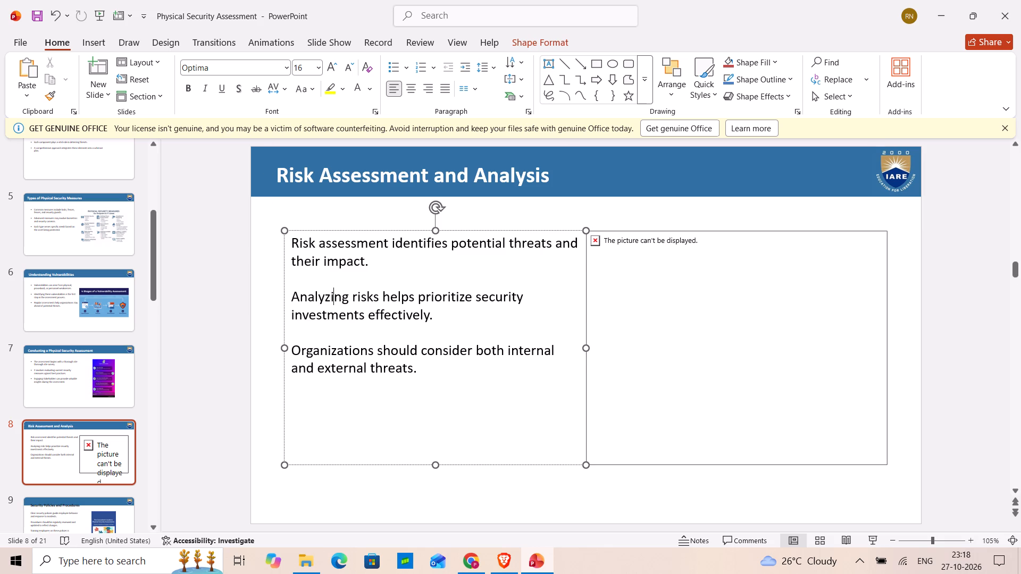
pyautogui.moveTo(291, 243); pyautogui.dragTo(466, 410)
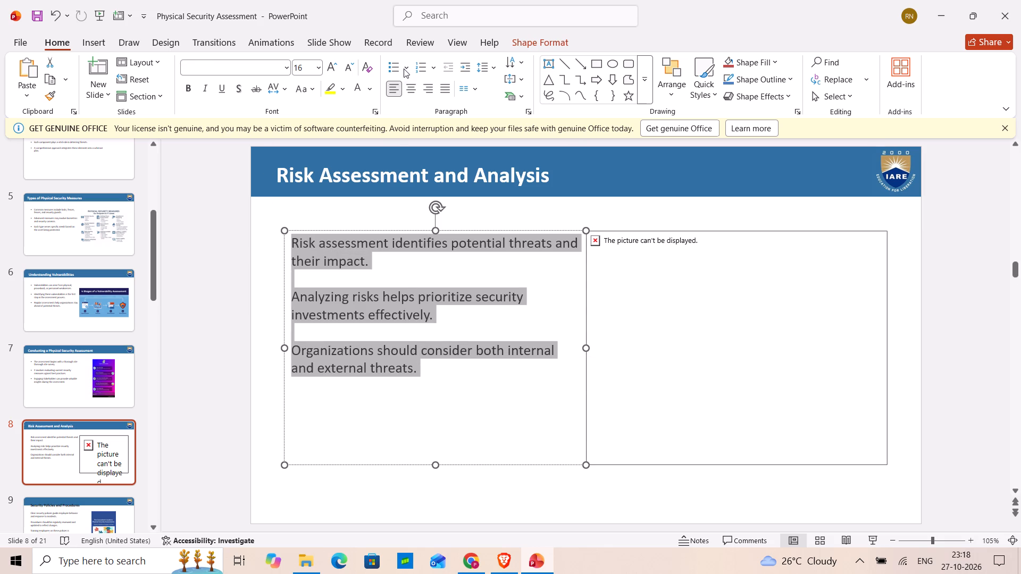
pyautogui.click(404, 69)
pyautogui.click(411, 164)
# Delete the broken picture beside the text on slide 8.
pyautogui.click(665, 344)
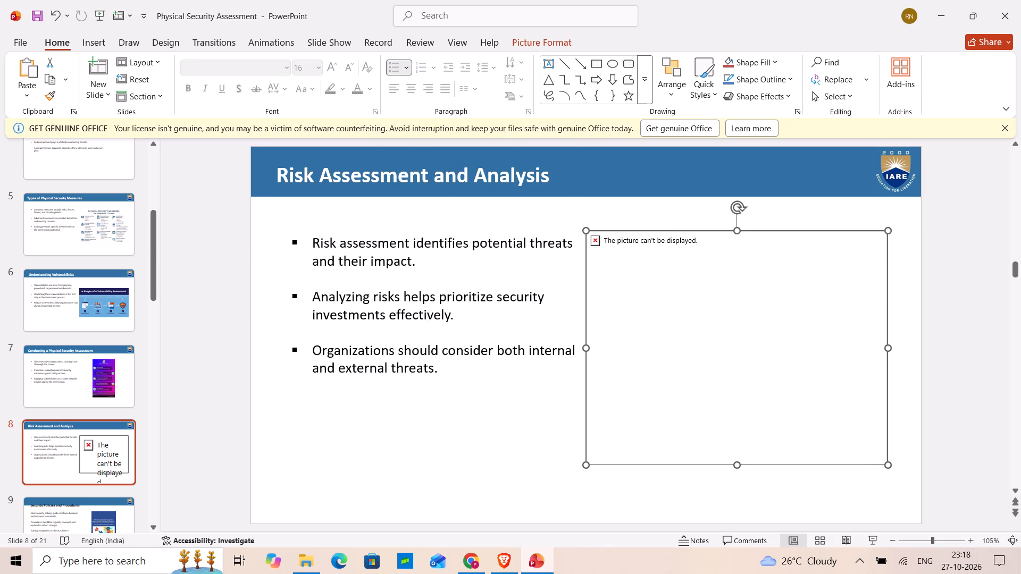
pyautogui.press('BackSpace')
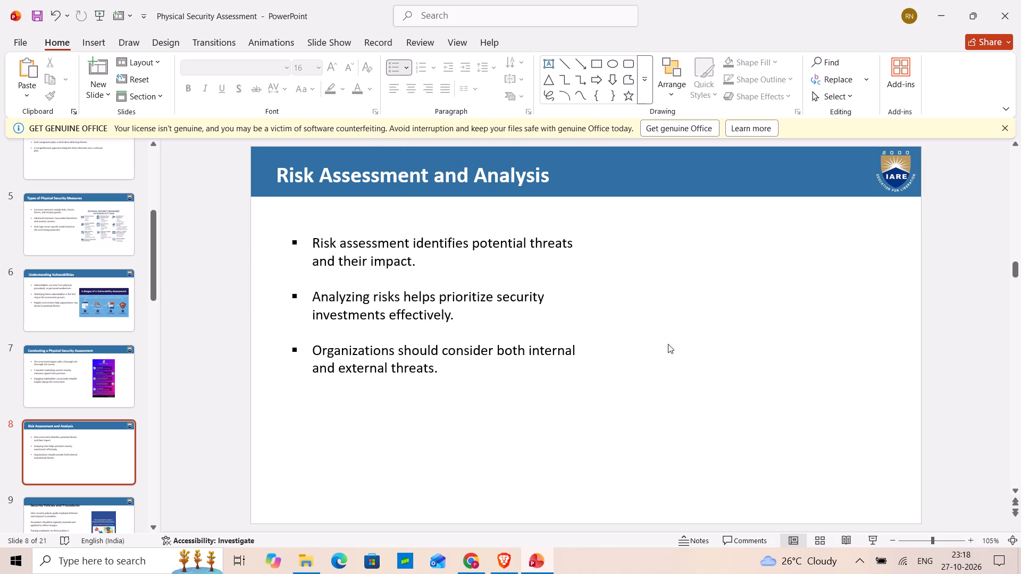
# Look through the thumbnails of the remaining slides down to slide 21 and back to slide 8.
pyautogui.scroll(-5, 137, 447)
pyautogui.scroll(-2, 76, 416)
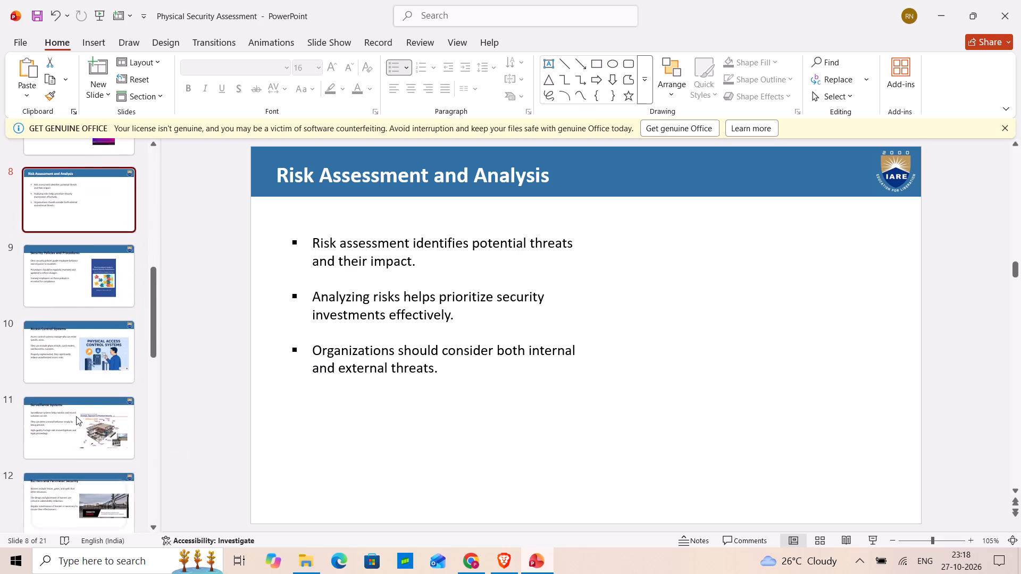
pyautogui.scroll(-13, 76, 416)
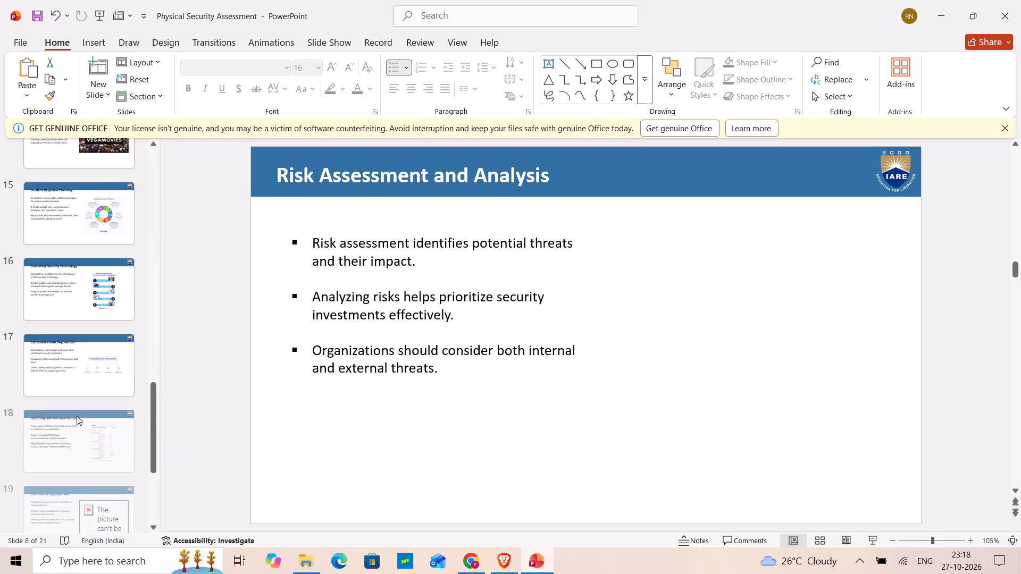
pyautogui.scroll(-8, 77, 416)
pyautogui.scroll(1, 77, 416)
pyautogui.scroll(-4, 77, 416)
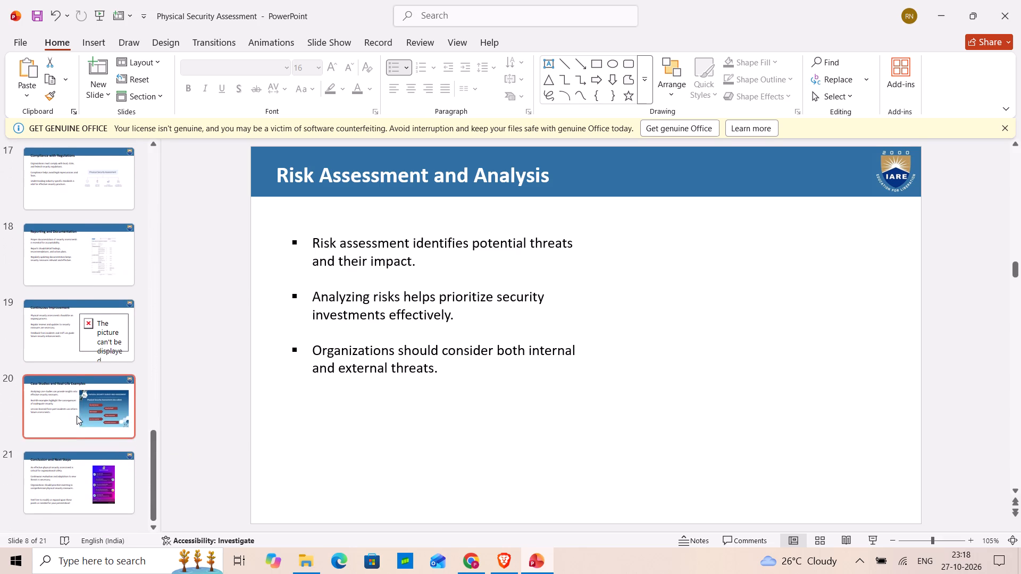
pyautogui.scroll(9, 77, 415)
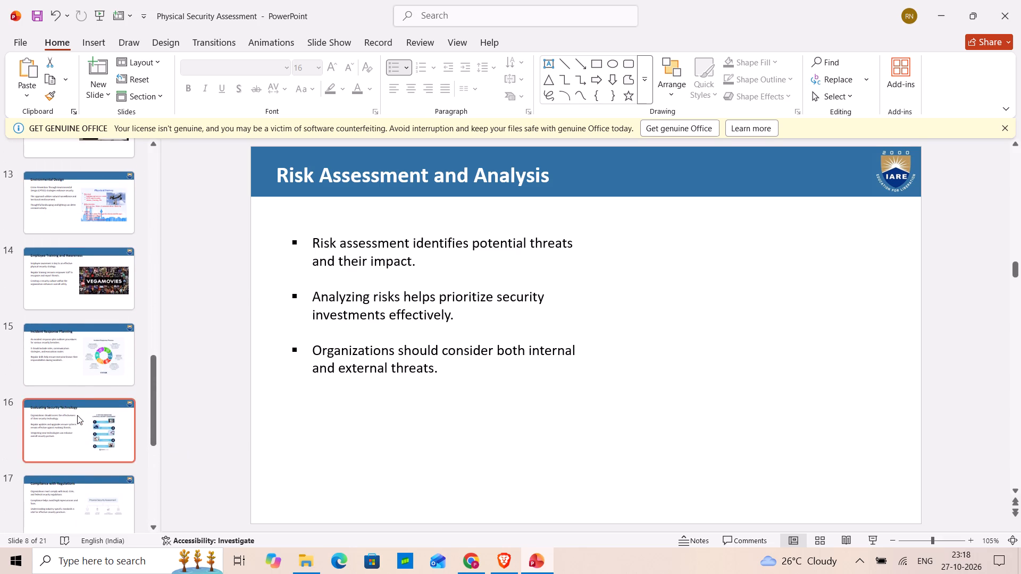
pyautogui.scroll(5, 77, 415)
# Widen slide 8's body text box to the right, partway into the empty space beside the text.
pyautogui.click(425, 305)
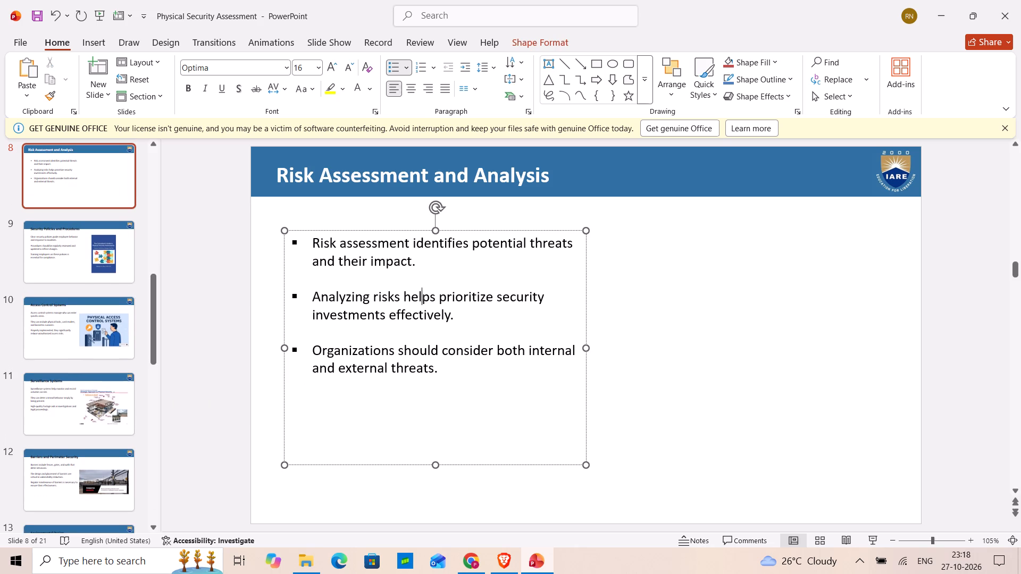
pyautogui.moveTo(589, 345); pyautogui.dragTo(771, 332)
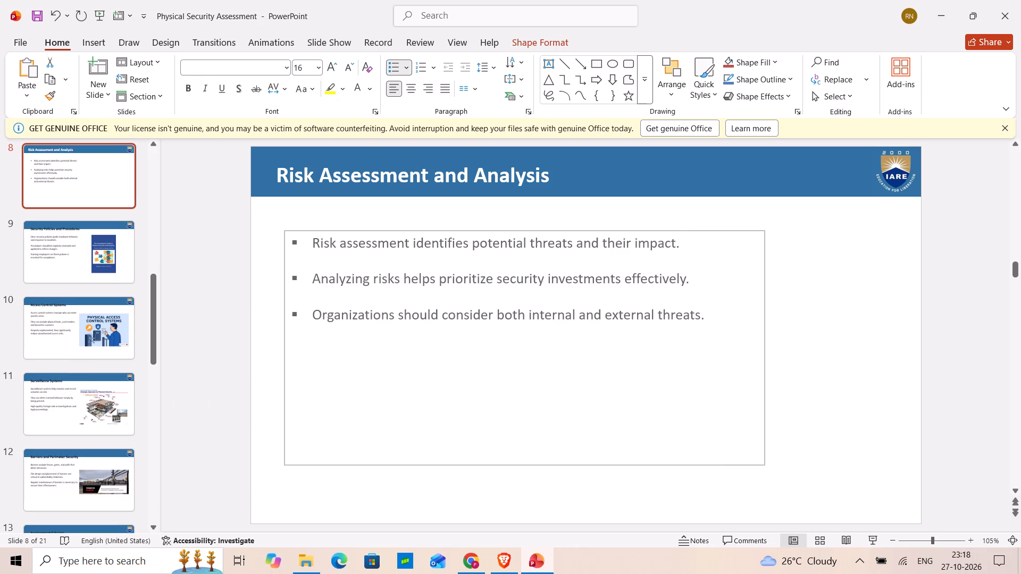
pyautogui.moveTo(771, 332); pyautogui.dragTo(707, 386)
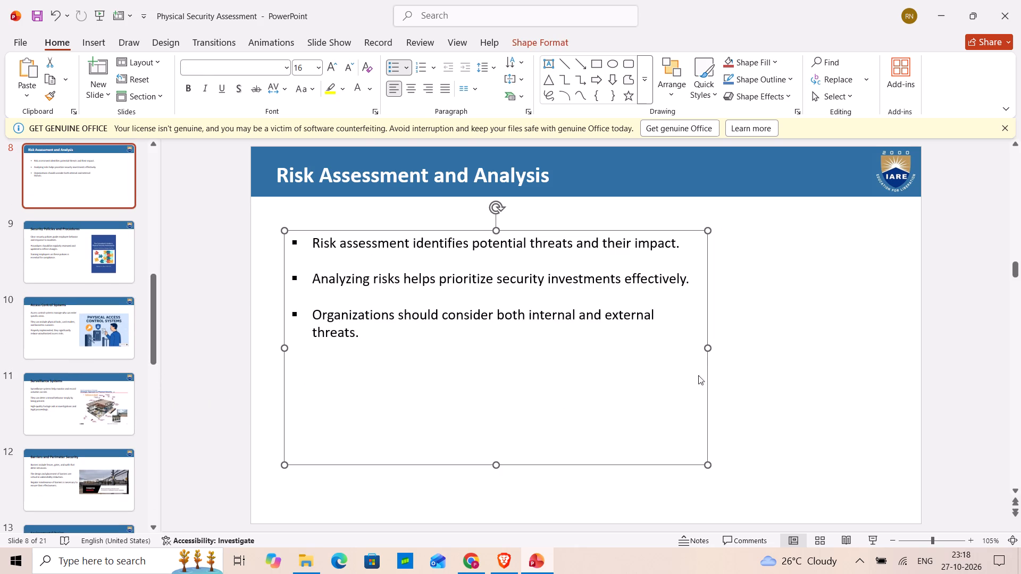
pyautogui.moveTo(704, 347); pyautogui.dragTo(692, 351)
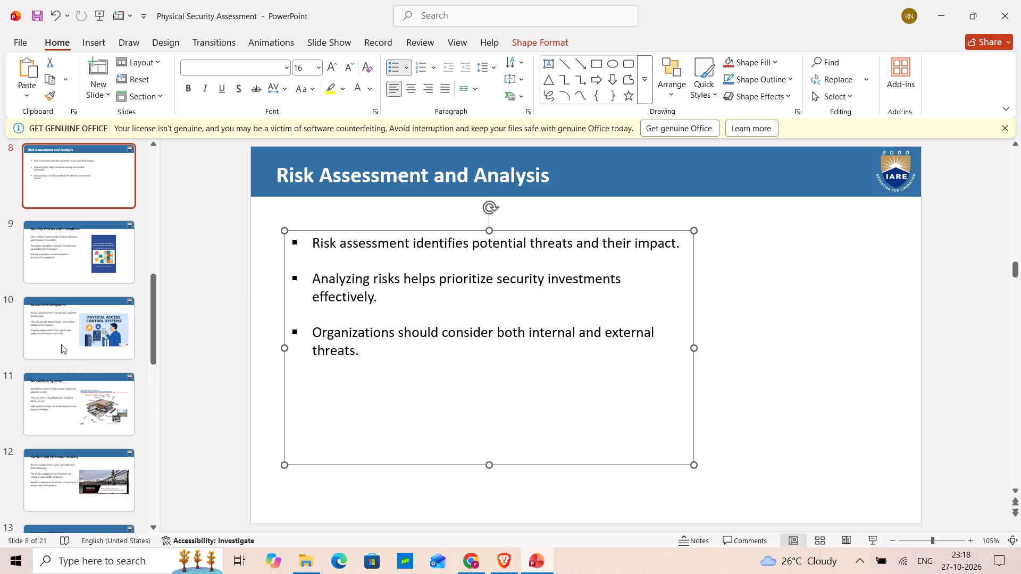
# On slide 9, make the title "Security Policies and Procedures" white and move it up and slightly left into the blue header band.
pyautogui.click(69, 271)
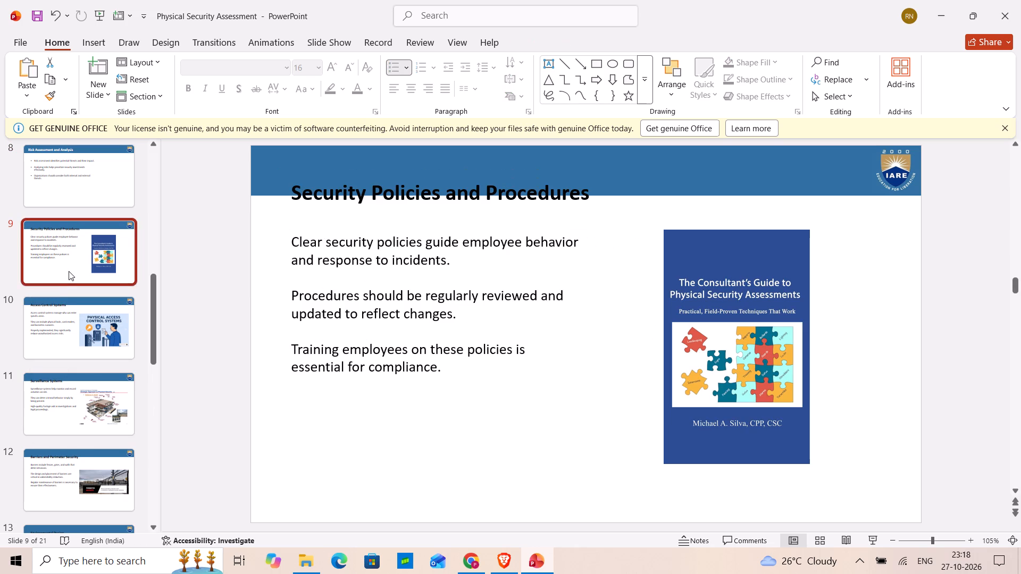
pyautogui.moveTo(291, 185); pyautogui.dragTo(668, 162)
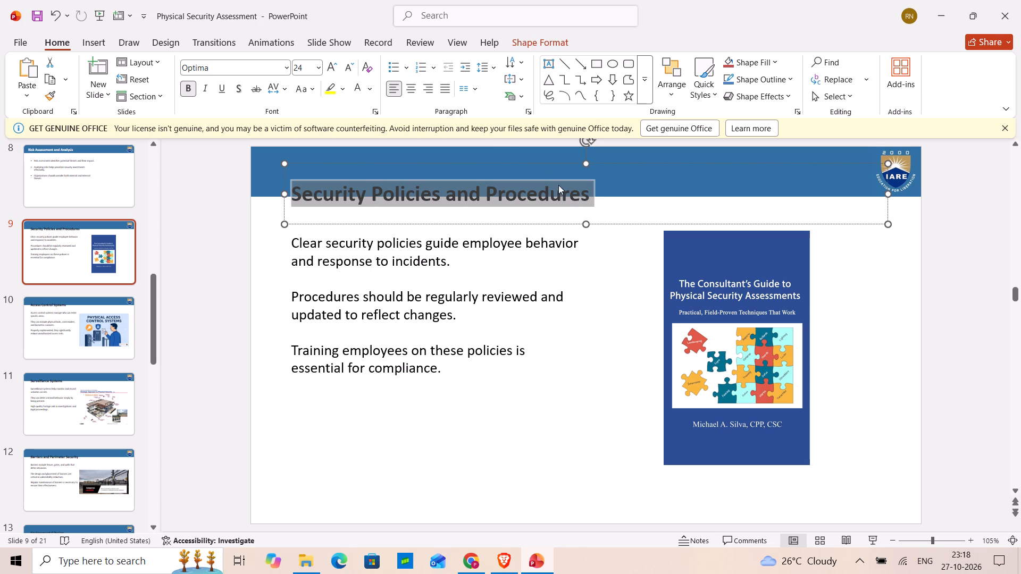
pyautogui.click(359, 94)
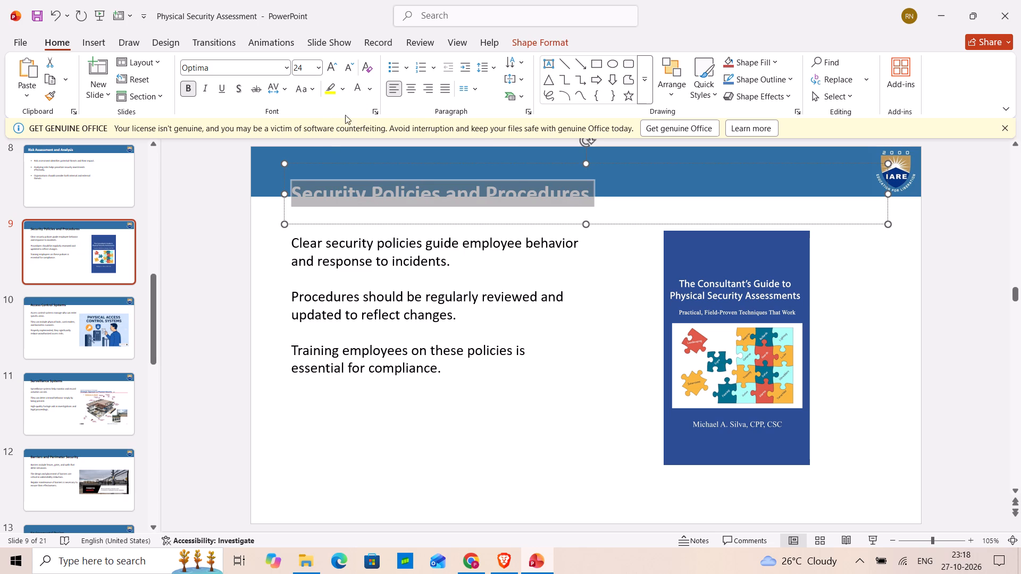
pyautogui.moveTo(309, 167); pyautogui.dragTo(297, 148)
# Apply filled square bullets to all the body text on slide 9.
pyautogui.click(325, 226)
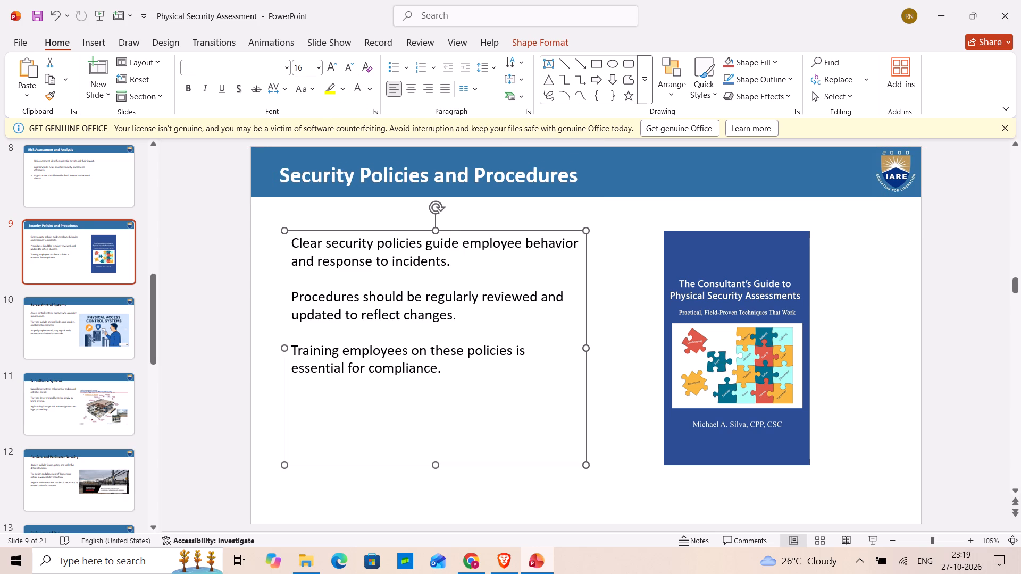
pyautogui.moveTo(294, 243); pyautogui.dragTo(473, 389)
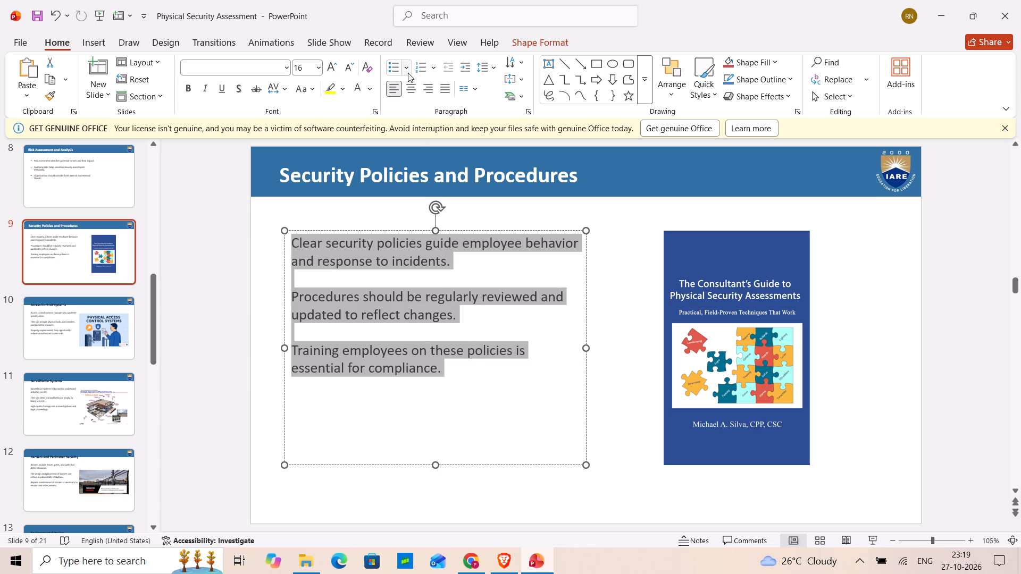
pyautogui.click(409, 69)
pyautogui.click(408, 148)
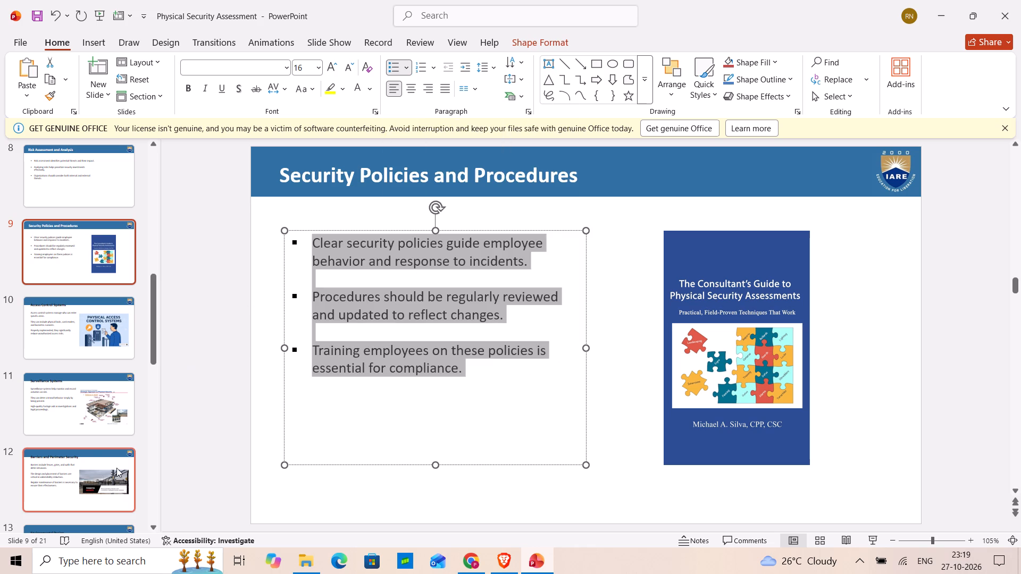
# Apply filled square bullets to all the body text on slide 10, "Access Control Systems".
pyautogui.click(78, 340)
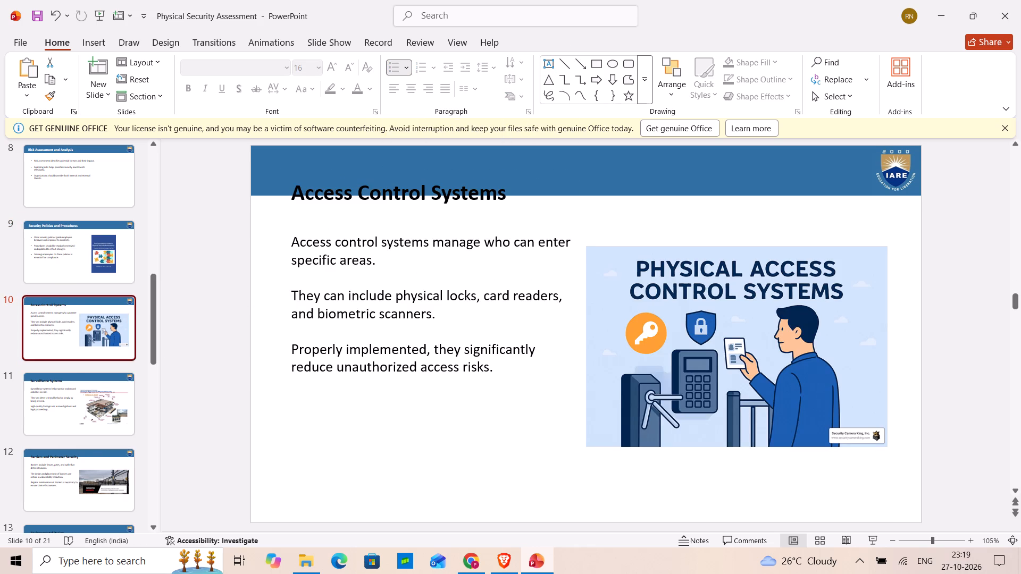
pyautogui.moveTo(292, 244); pyautogui.dragTo(532, 379)
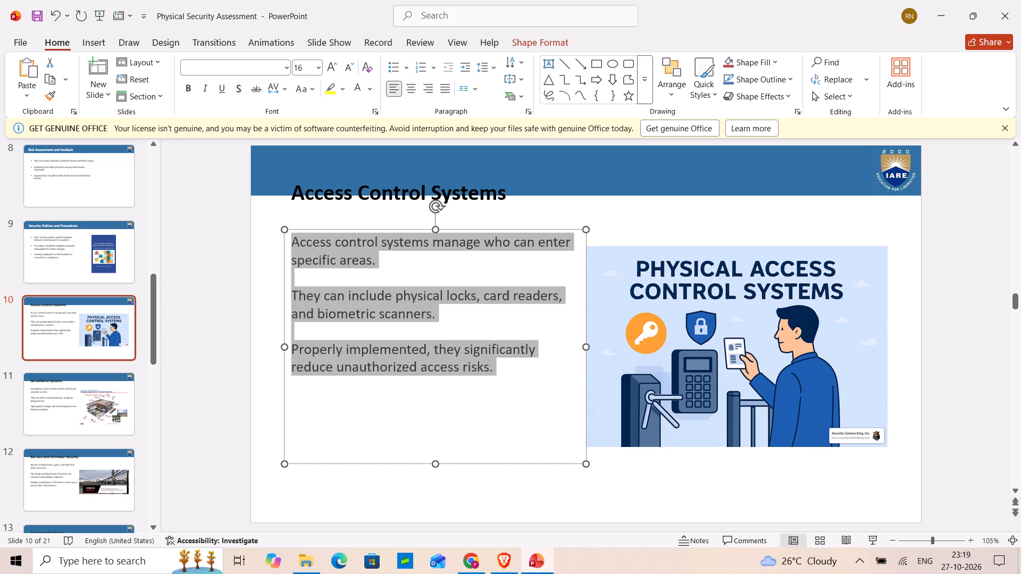
pyautogui.moveTo(532, 379); pyautogui.dragTo(553, 379)
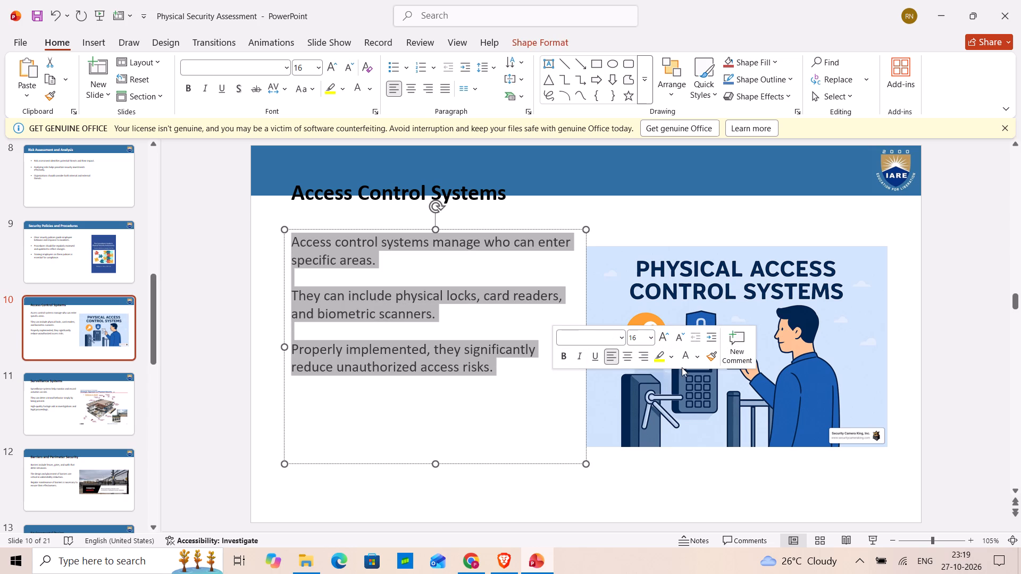
pyautogui.click(686, 365)
pyautogui.click(402, 72)
pyautogui.click(411, 148)
# On slide 10, make the title "Access Control Systems" white and move it up and slightly left into the blue header band.
pyautogui.moveTo(296, 191); pyautogui.dragTo(296, 191)
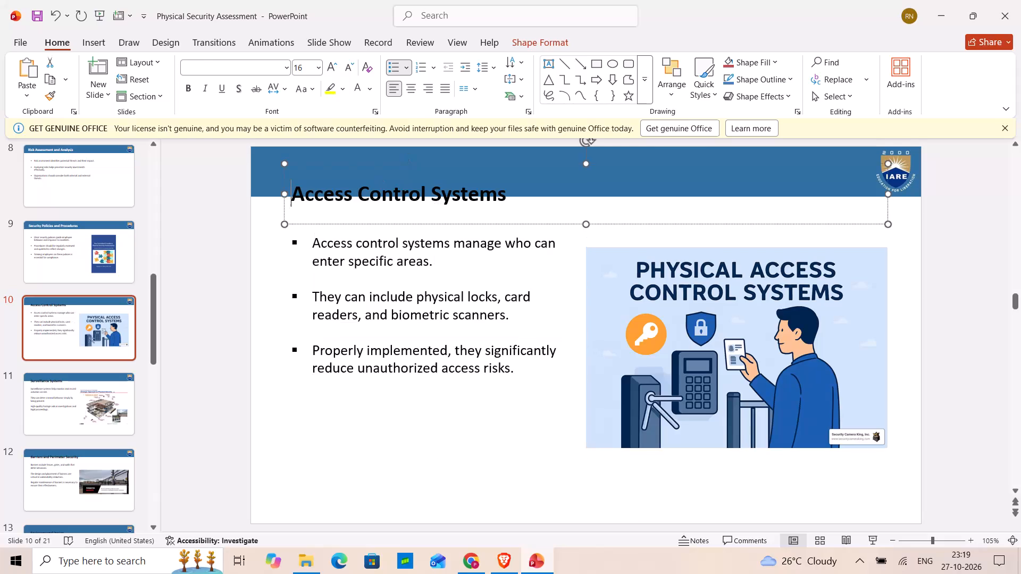
pyautogui.moveTo(296, 191); pyautogui.dragTo(543, 182)
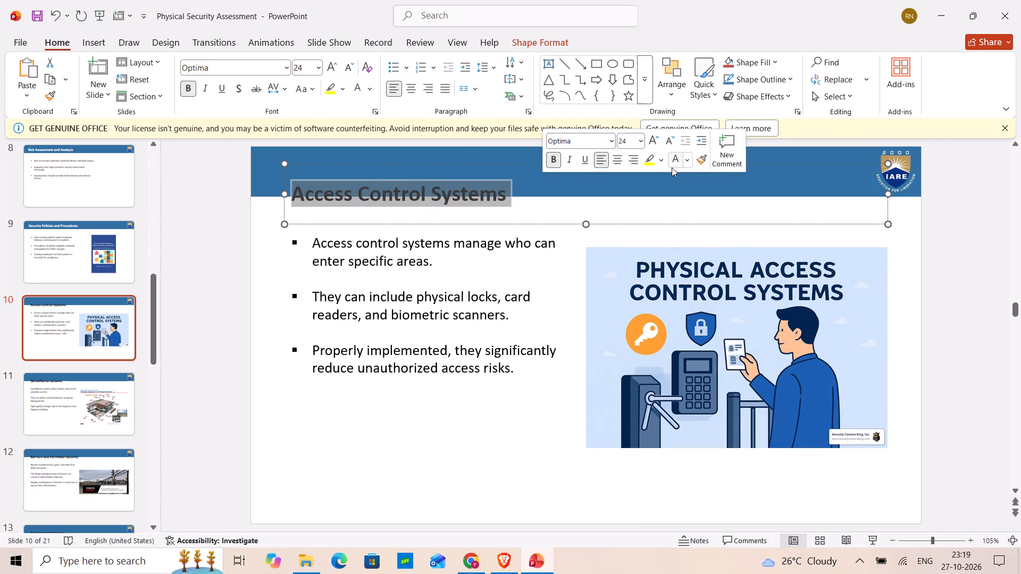
pyautogui.click(672, 167)
pyautogui.moveTo(313, 166); pyautogui.dragTo(300, 154)
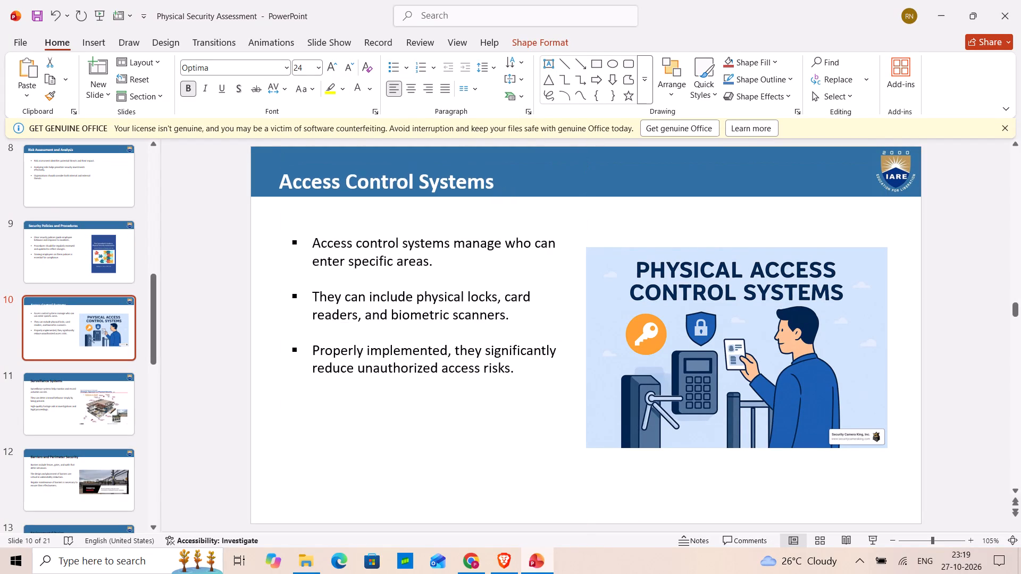
pyautogui.moveTo(300, 154); pyautogui.dragTo(298, 149)
pyautogui.click(287, 263)
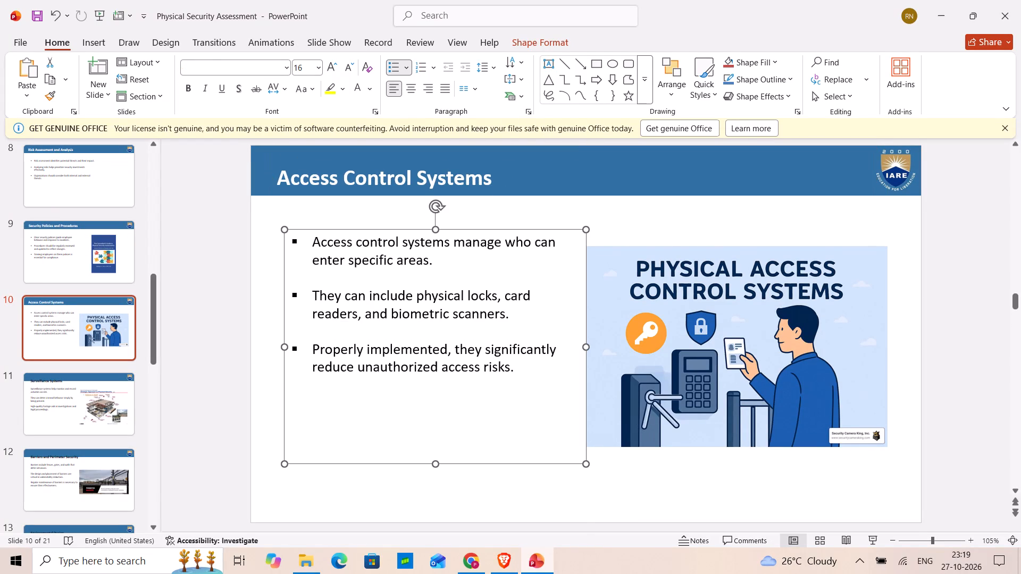
pyautogui.click(284, 227)
# On slide 11, make the title "Surveillance Systems" white and move it up and slightly left into the blue header band.
pyautogui.click(81, 417)
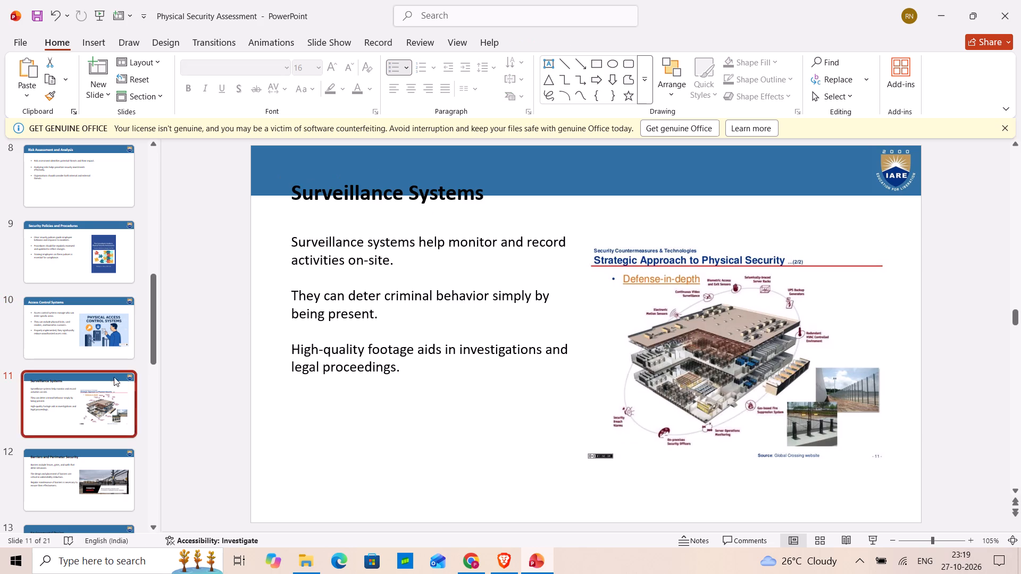
pyautogui.moveTo(294, 193); pyautogui.dragTo(482, 201)
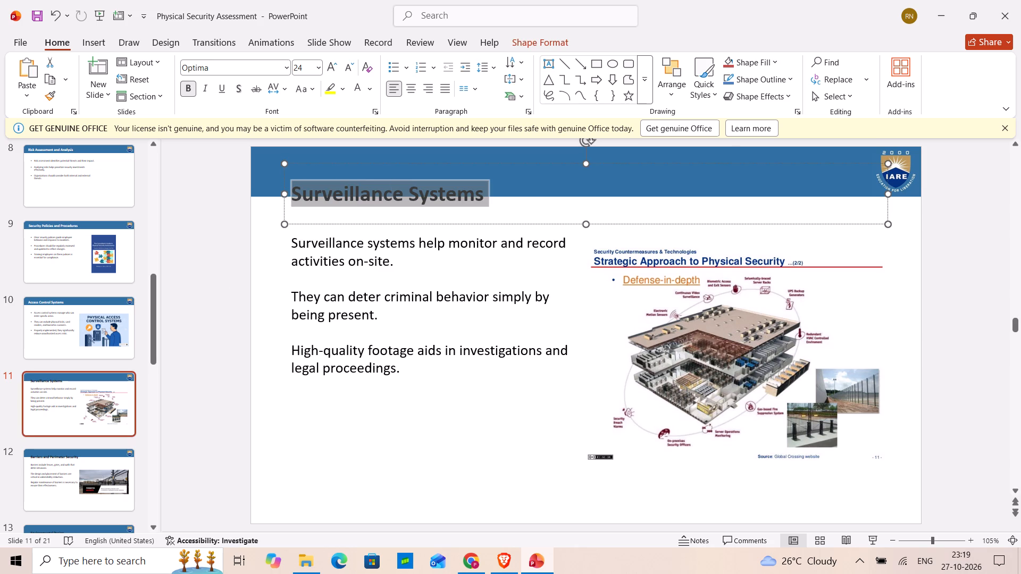
pyautogui.moveTo(482, 201); pyautogui.dragTo(530, 200)
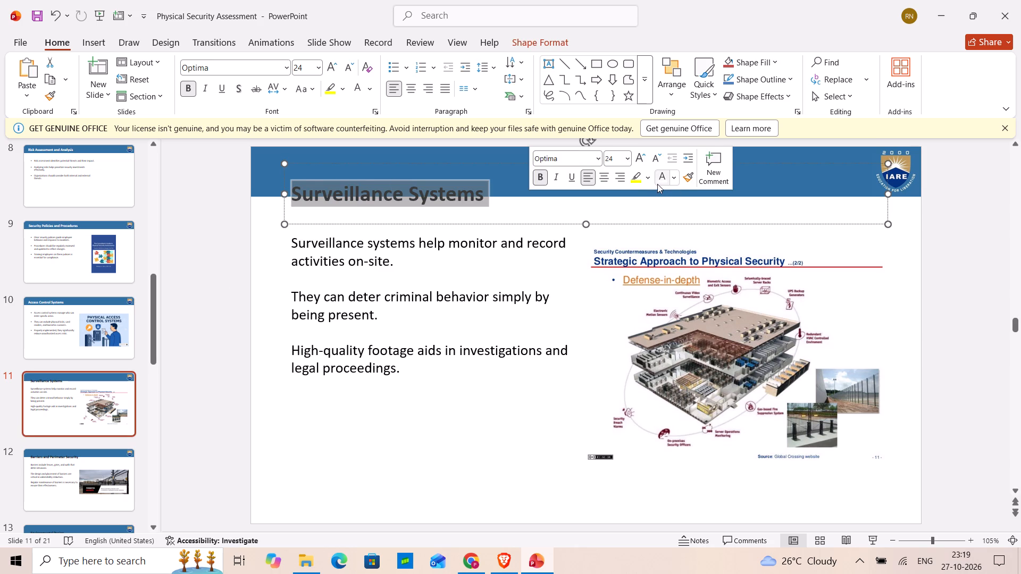
pyautogui.click(658, 183)
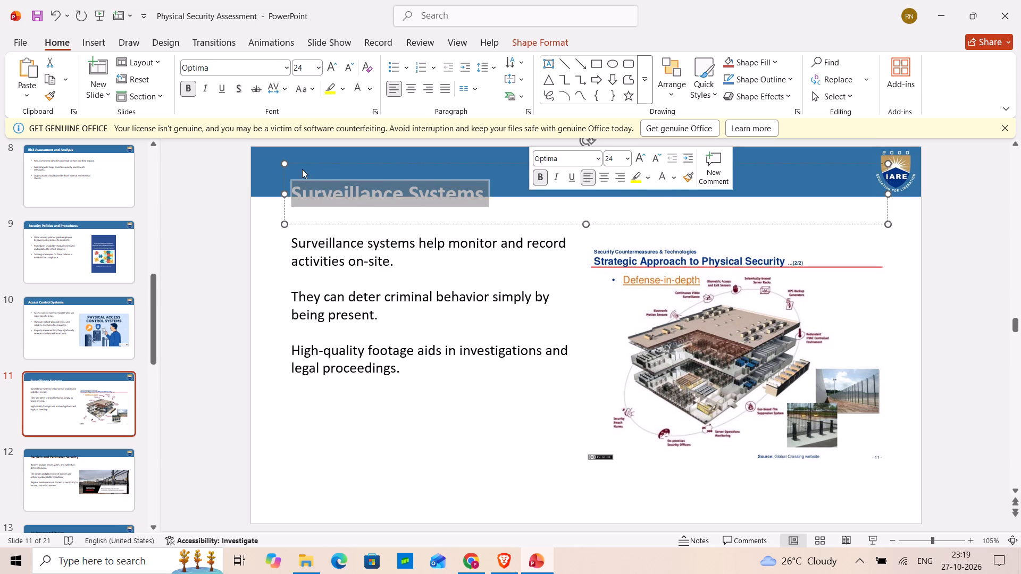
pyautogui.moveTo(299, 166); pyautogui.dragTo(283, 151)
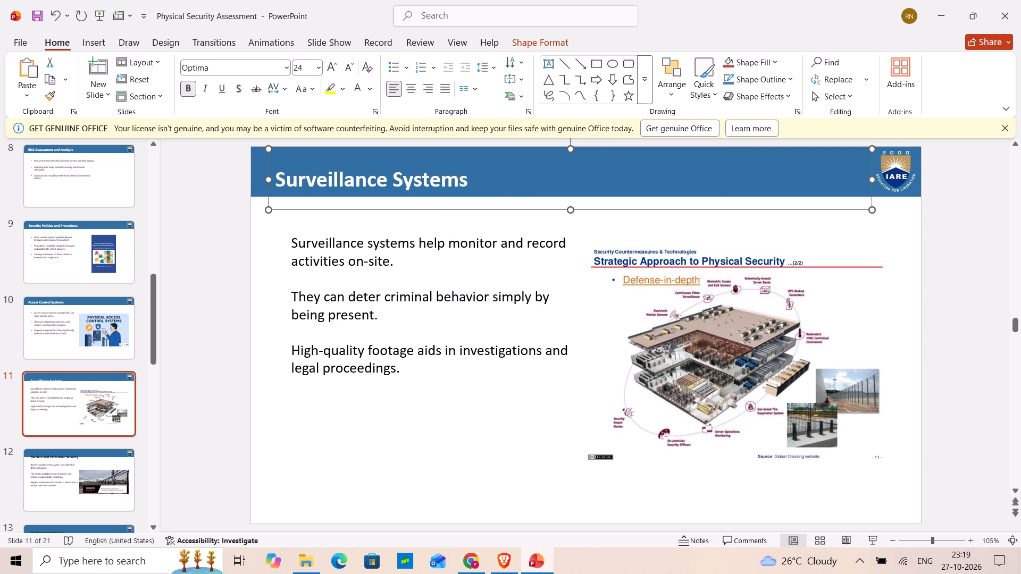
# Apply filled square bullets to all the body text on slide 11.
pyautogui.click(308, 247)
pyautogui.moveTo(291, 243); pyautogui.dragTo(407, 373)
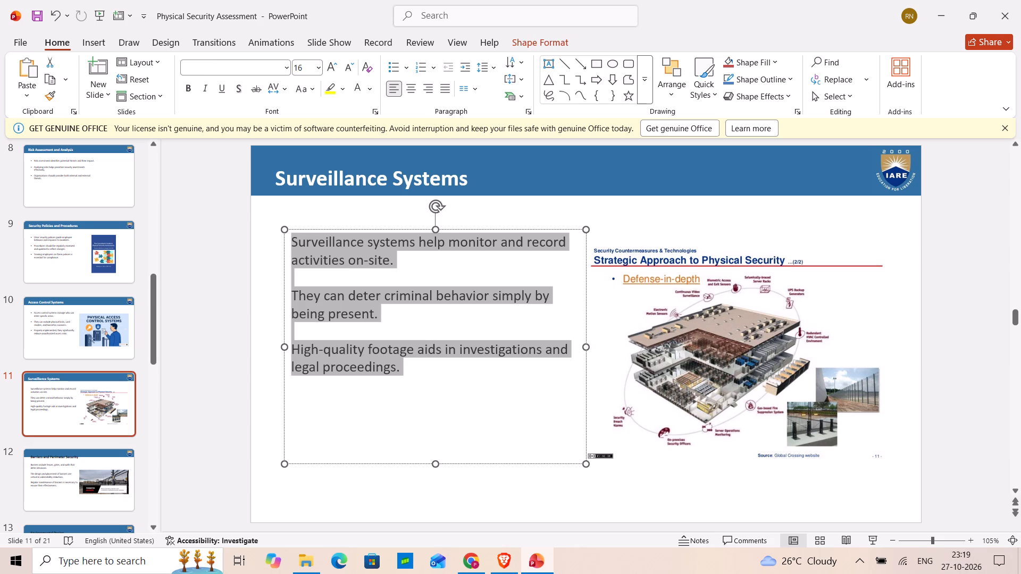
pyautogui.moveTo(407, 373); pyautogui.dragTo(437, 389)
pyautogui.click(404, 71)
pyautogui.click(406, 155)
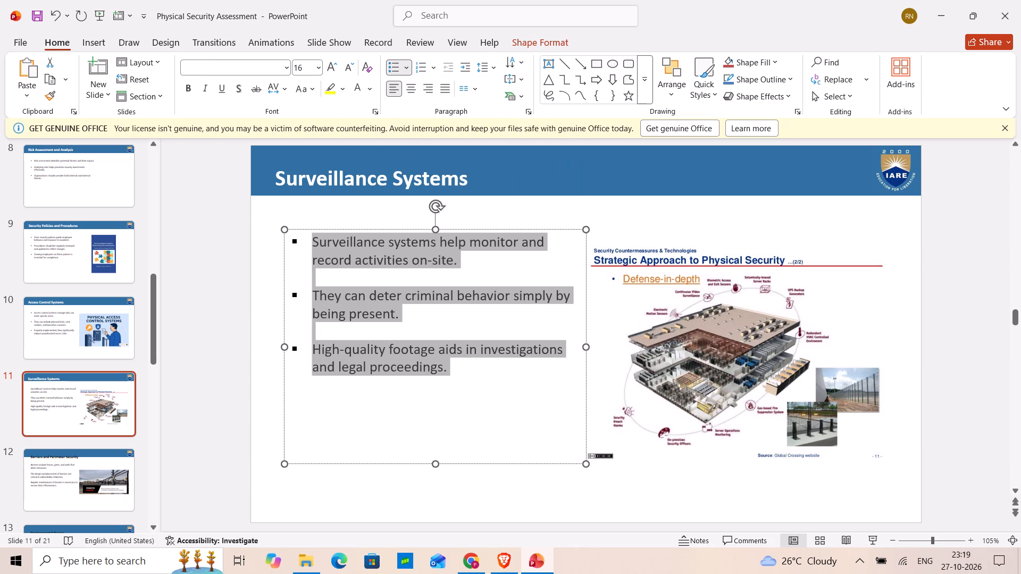
# On slide 12, make the title "Barriers and Perimeter Security" white and move it up and slightly left into the blue header band.
pyautogui.scroll(-1, 42, 391)
pyautogui.click(44, 436)
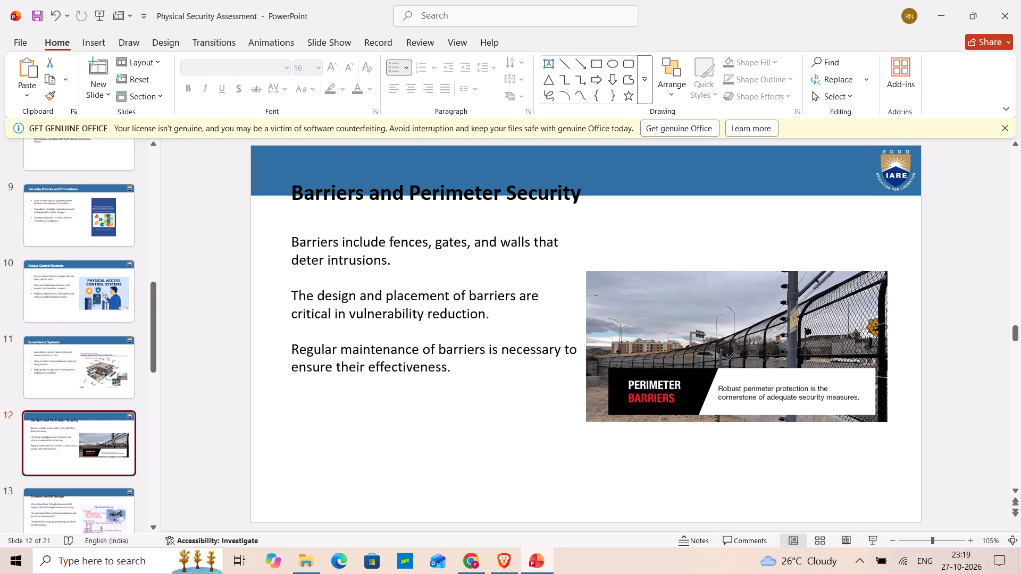
pyautogui.moveTo(294, 189); pyautogui.dragTo(650, 195)
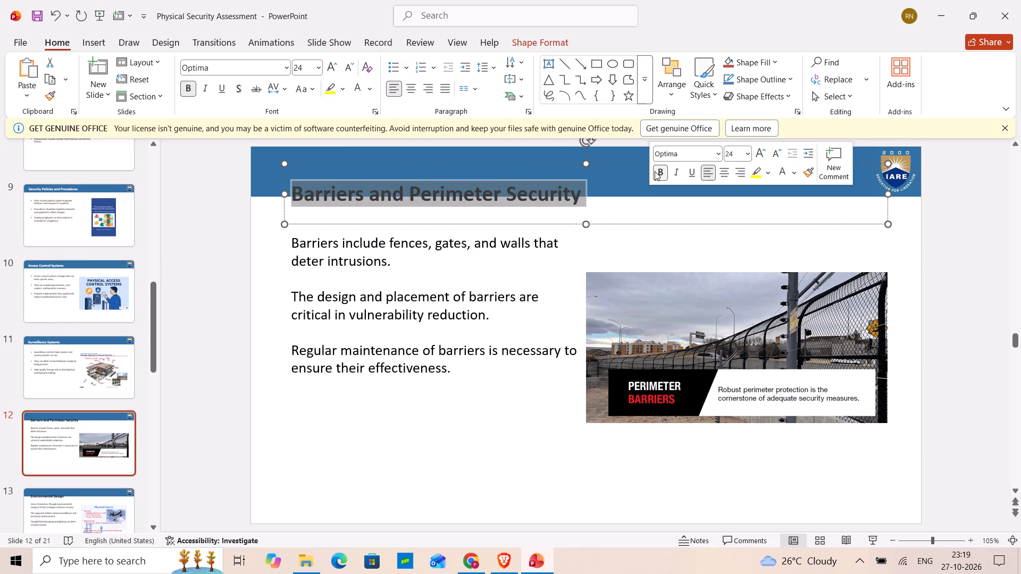
pyautogui.click(352, 94)
pyautogui.moveTo(309, 167); pyautogui.dragTo(298, 154)
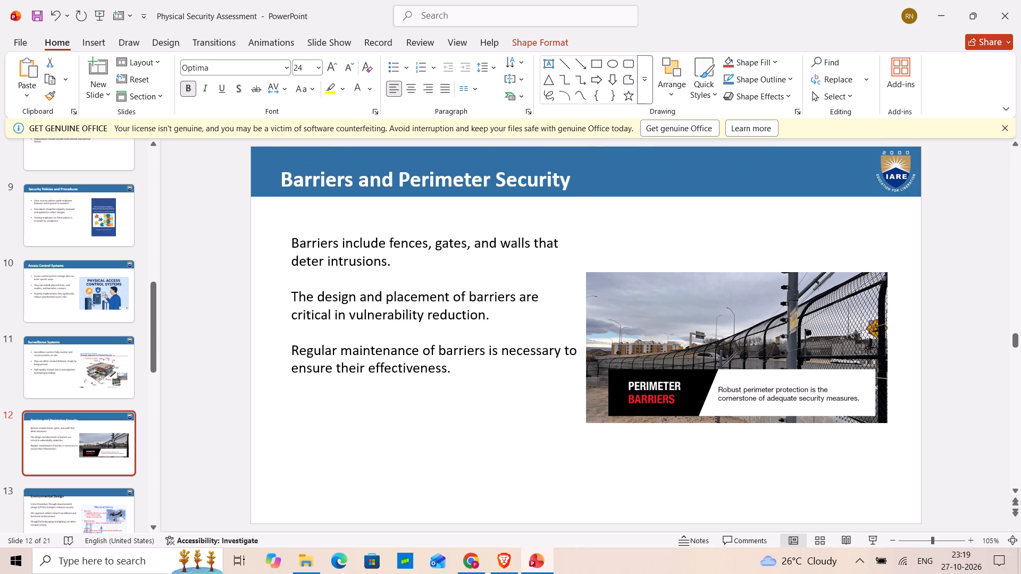
pyautogui.moveTo(298, 154); pyautogui.dragTo(296, 151)
# Apply filled square bullets to all the body text on slide 12.
pyautogui.click(314, 276)
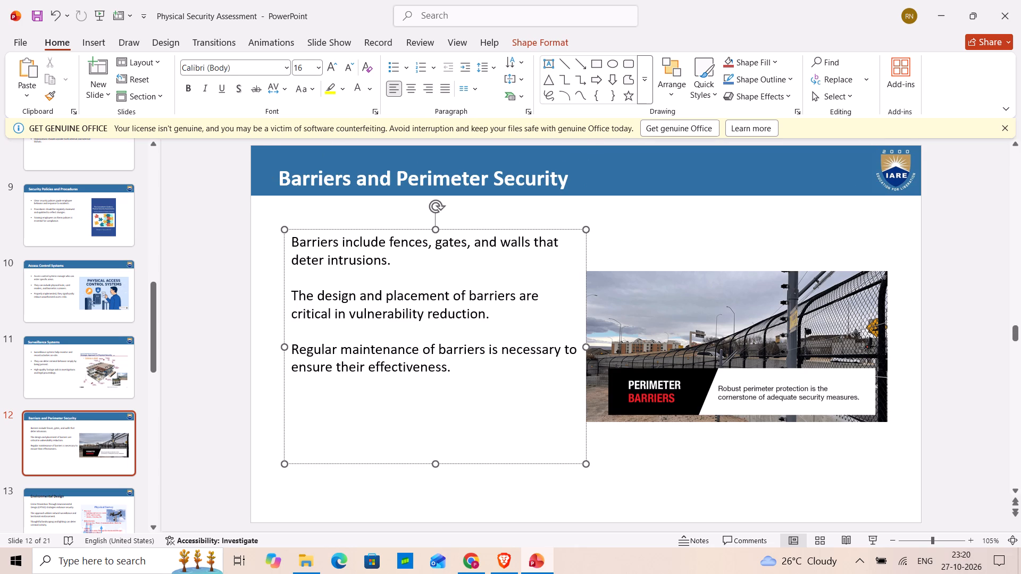
pyautogui.click(664, 385)
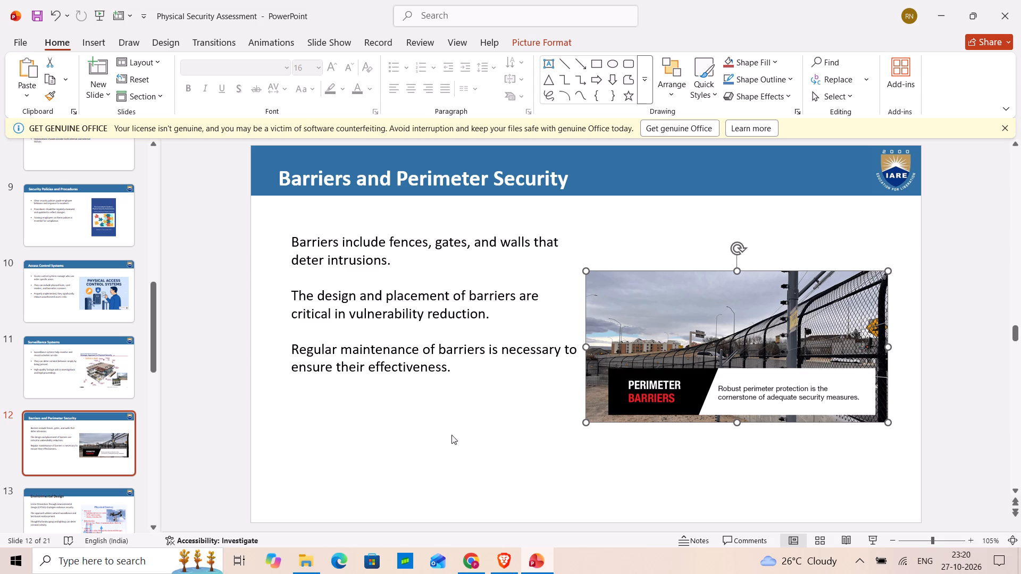
pyautogui.click(85, 508)
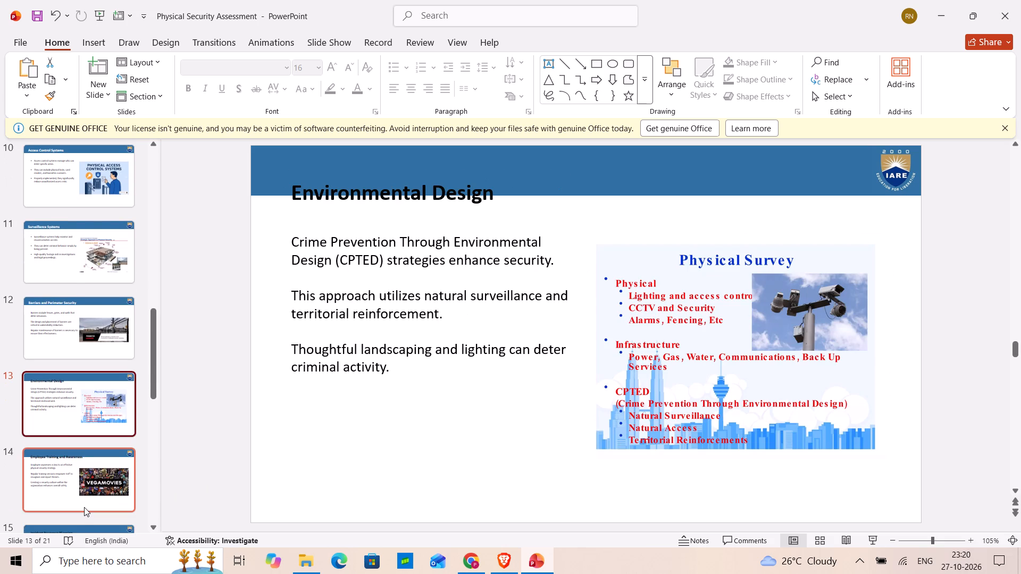
pyautogui.click(88, 337)
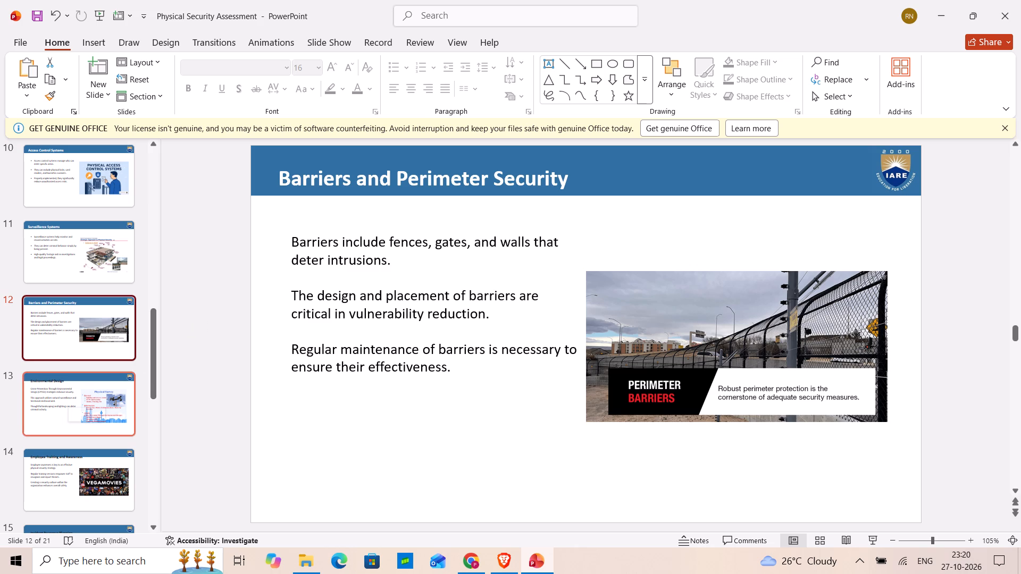
pyautogui.moveTo(291, 239); pyautogui.dragTo(459, 382)
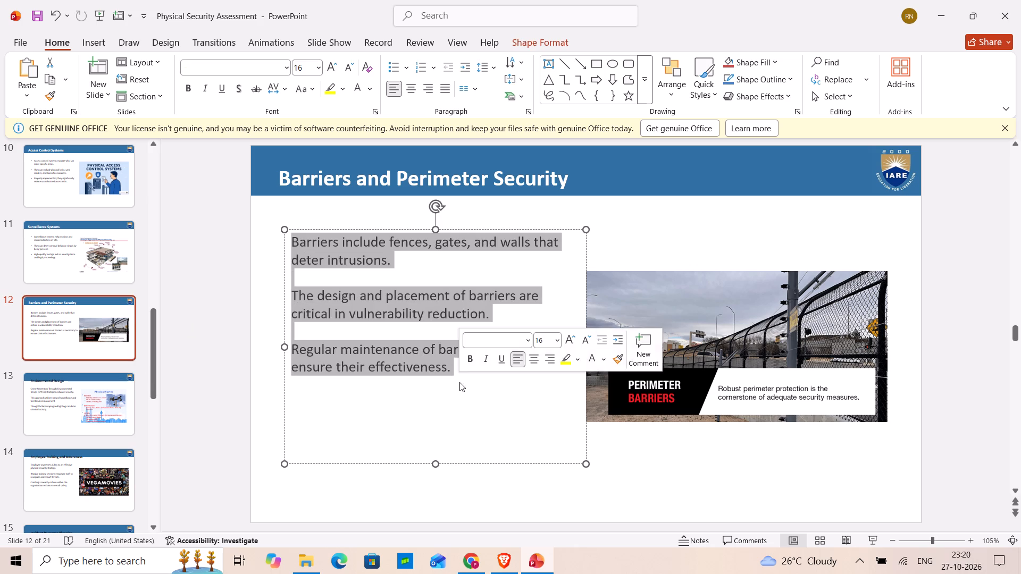
pyautogui.click(409, 69)
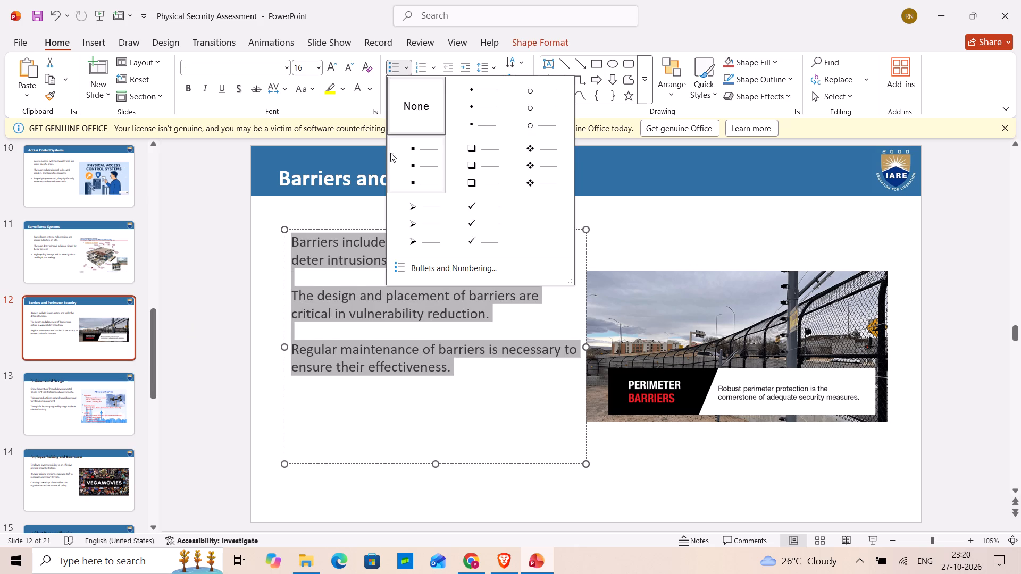
pyautogui.click(404, 162)
# On slide 13, make the title "Environmental Design" white and move it up and slightly left into the blue header band.
pyautogui.click(119, 417)
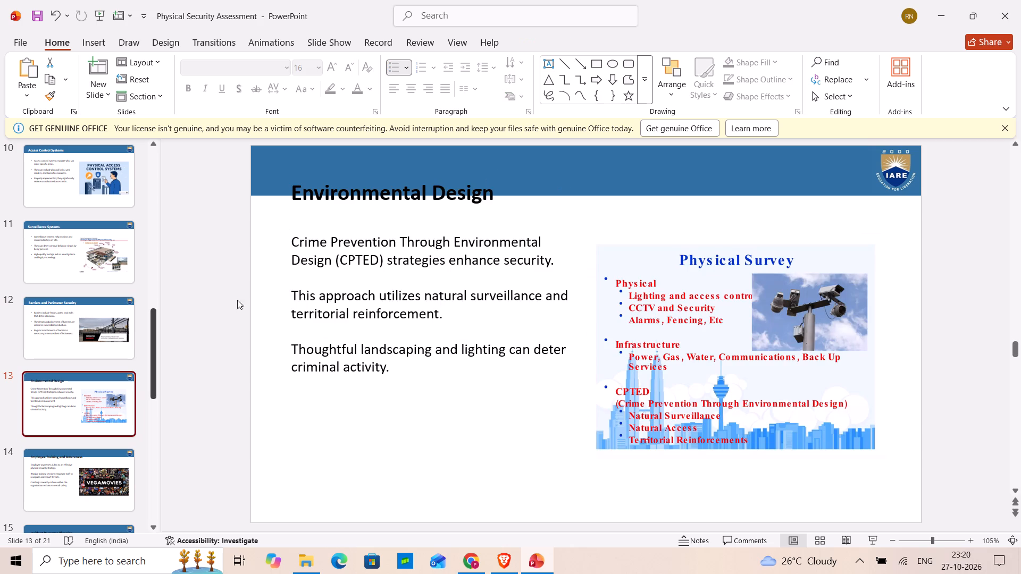
pyautogui.moveTo(302, 195); pyautogui.dragTo(519, 207)
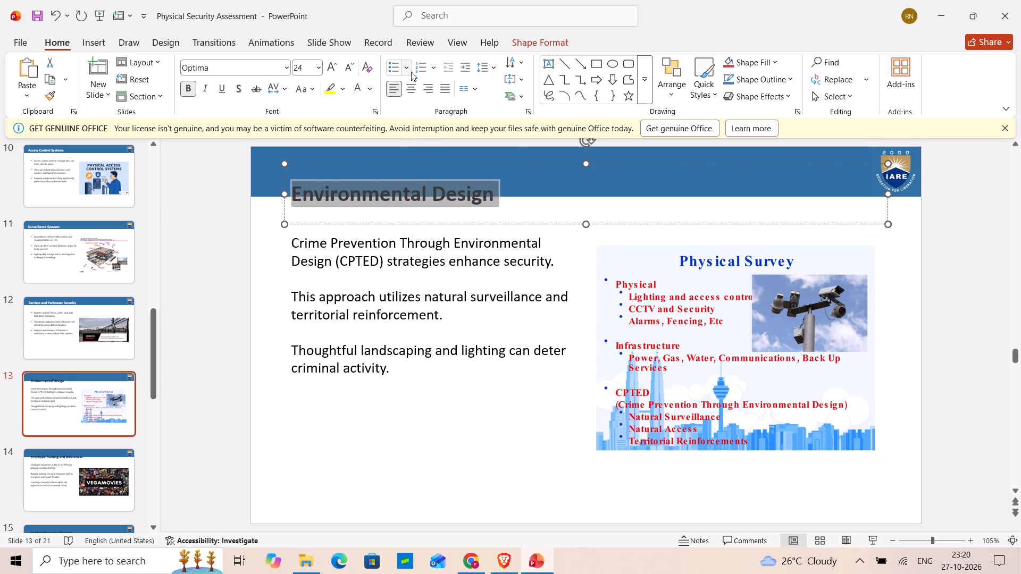
pyautogui.click(363, 93)
pyautogui.click(317, 171)
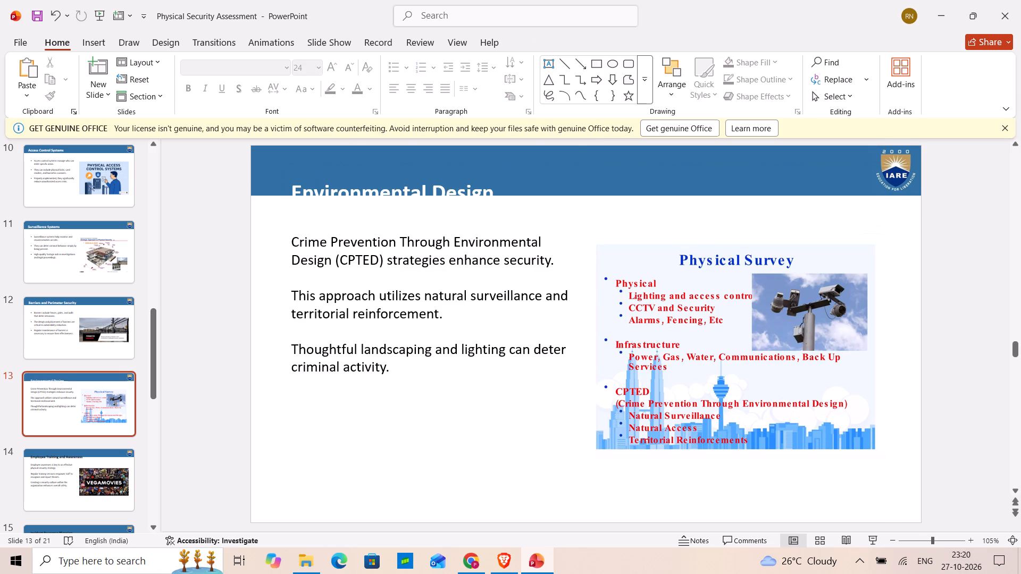
pyautogui.click(307, 183)
pyautogui.moveTo(297, 162); pyautogui.dragTo(289, 150)
# Apply filled square bullets to all the body text on slide 13.
pyautogui.click(306, 235)
pyautogui.moveTo(292, 239); pyautogui.dragTo(423, 391)
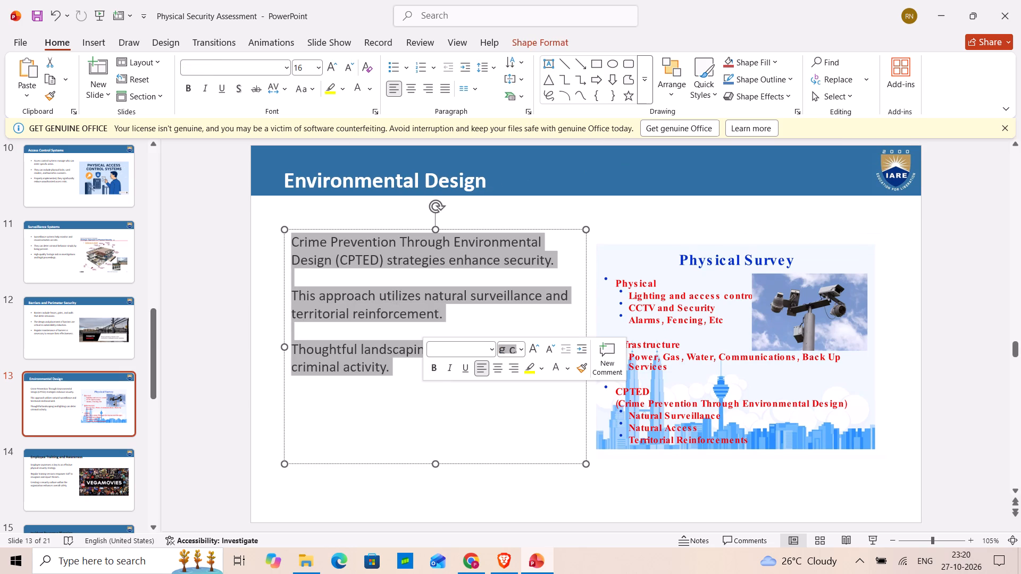
pyautogui.click(405, 72)
pyautogui.click(406, 153)
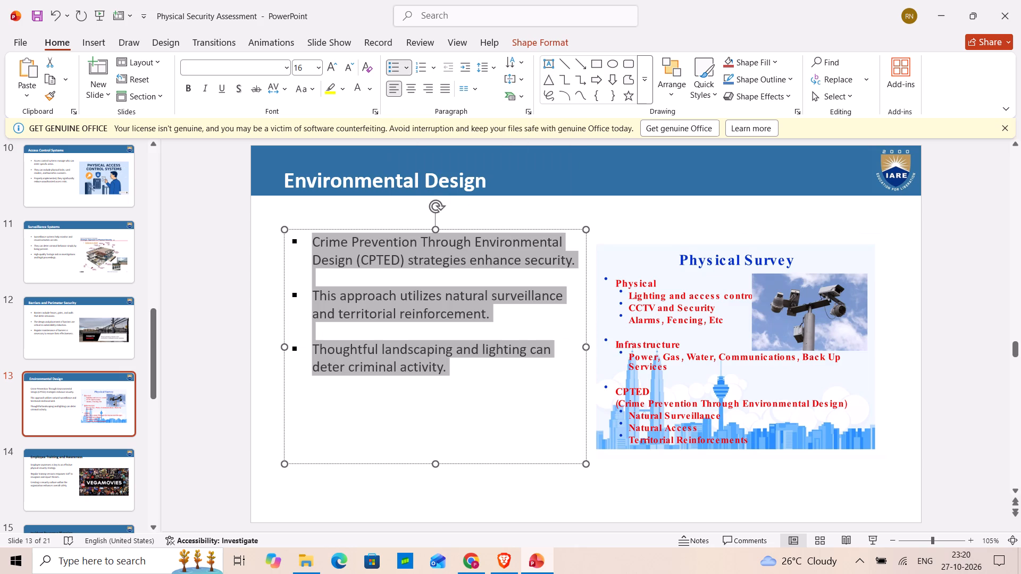
# Delete the unrelated VEGAMOVIES picture from slide 14.
pyautogui.click(86, 496)
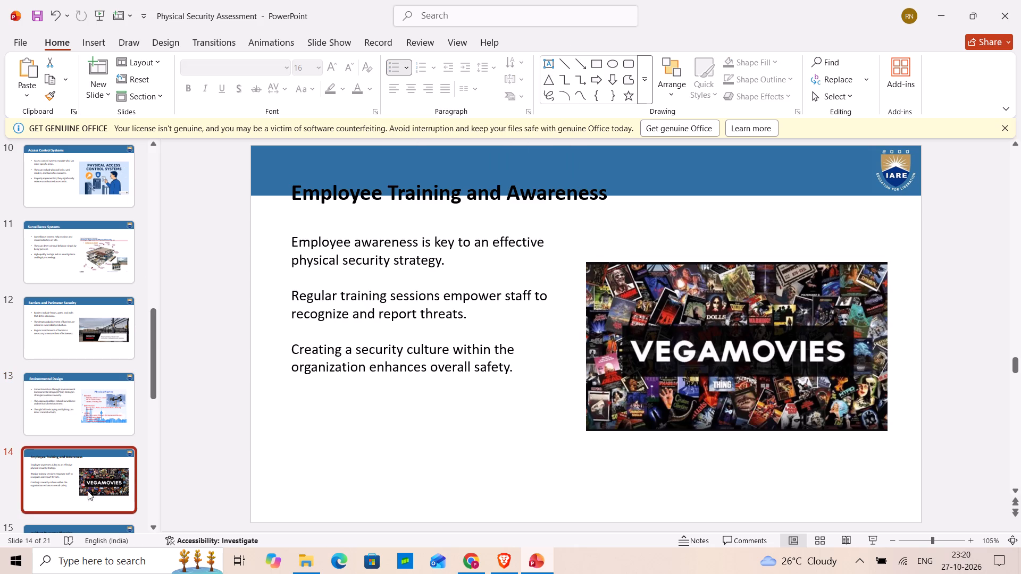
pyautogui.click(660, 358)
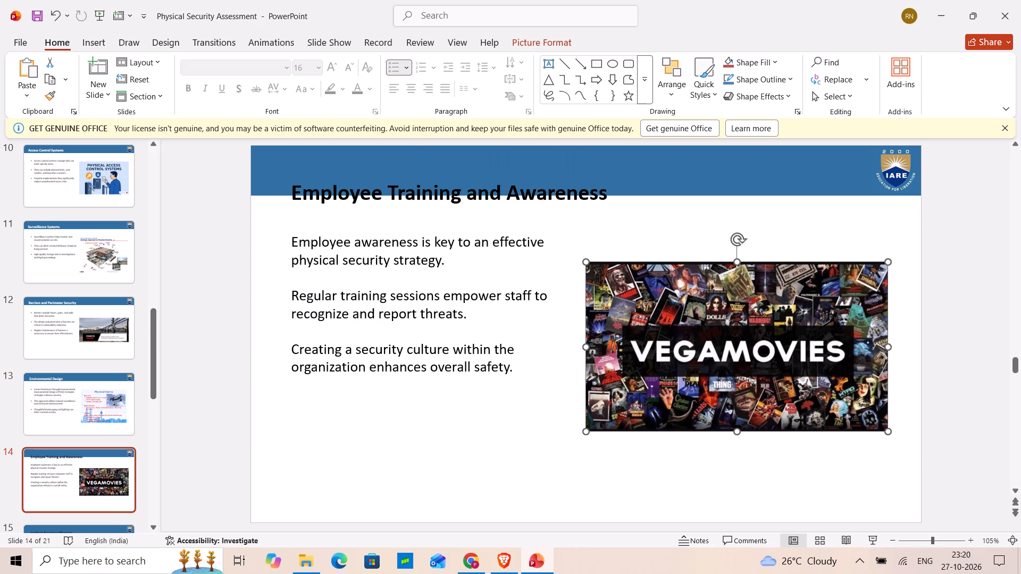
pyautogui.press('BackSpace')
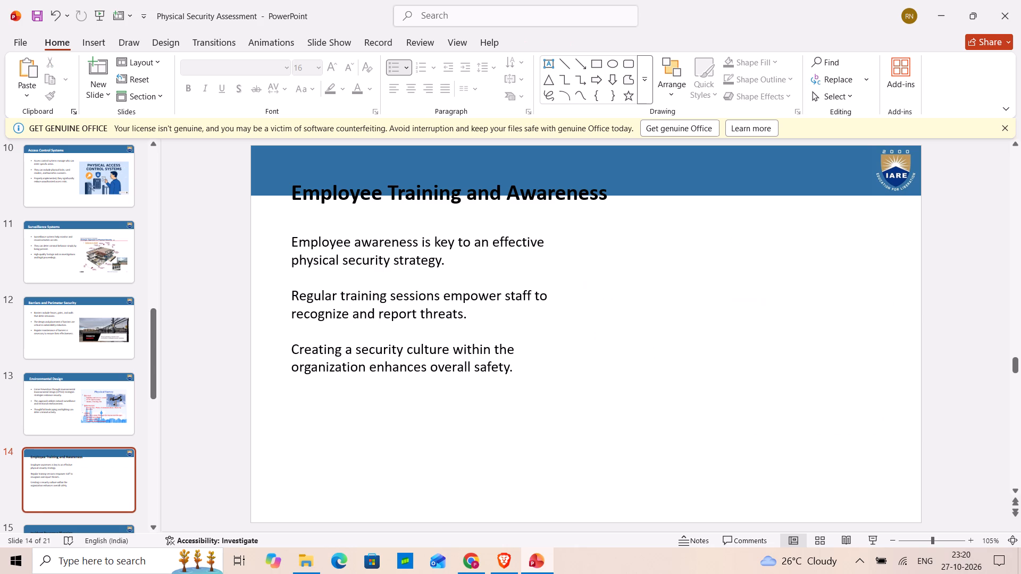
# On slide 14, make the title "Employee Training and Awareness" white and move it up and slightly left into the blue header band.
pyautogui.moveTo(292, 187); pyautogui.dragTo(674, 207)
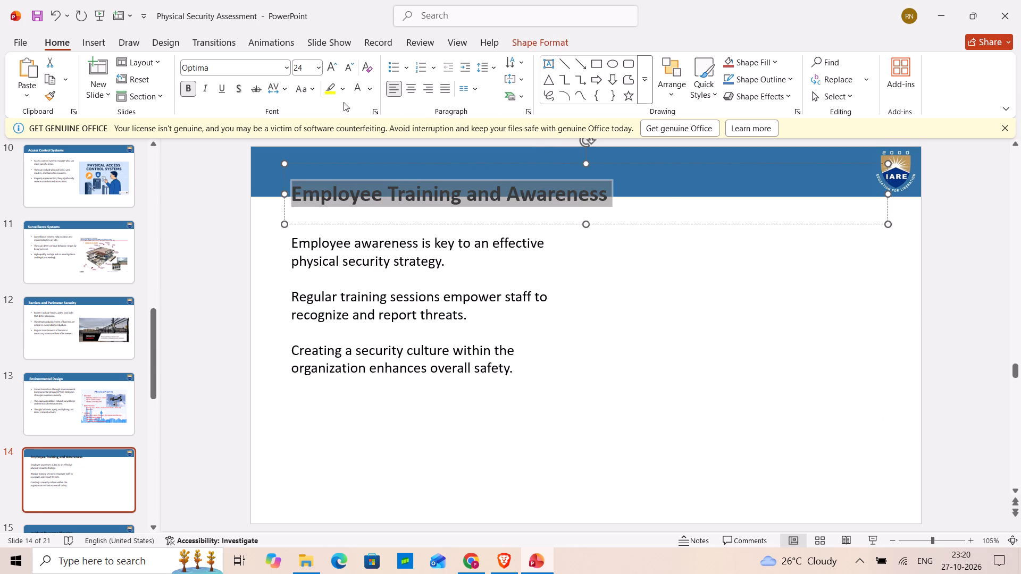
pyautogui.click(361, 95)
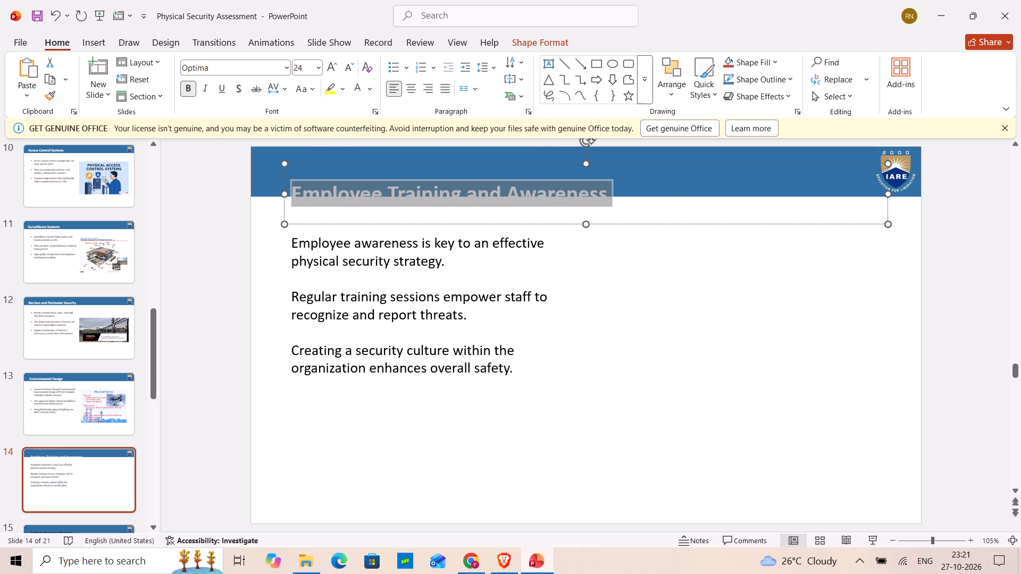
pyautogui.moveTo(332, 168); pyautogui.dragTo(319, 150)
# On slide 14, nudge the body text box slightly upward and apply filled square bullets to all its text.
pyautogui.click(297, 244)
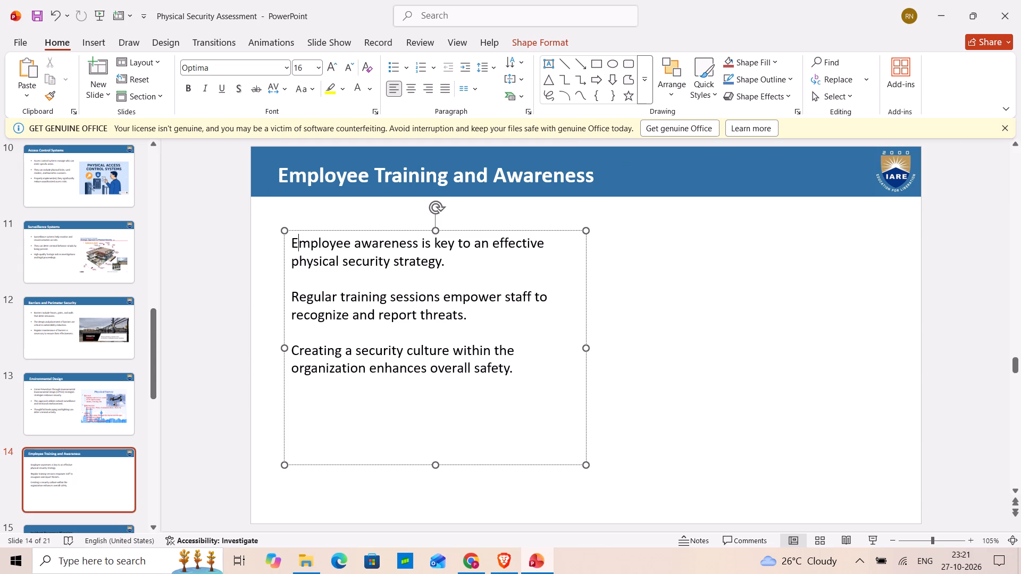
pyautogui.moveTo(289, 239); pyautogui.dragTo(297, 240)
pyautogui.click(296, 240)
pyautogui.moveTo(296, 240); pyautogui.dragTo(289, 230)
pyautogui.moveTo(295, 234); pyautogui.dragTo(384, 306)
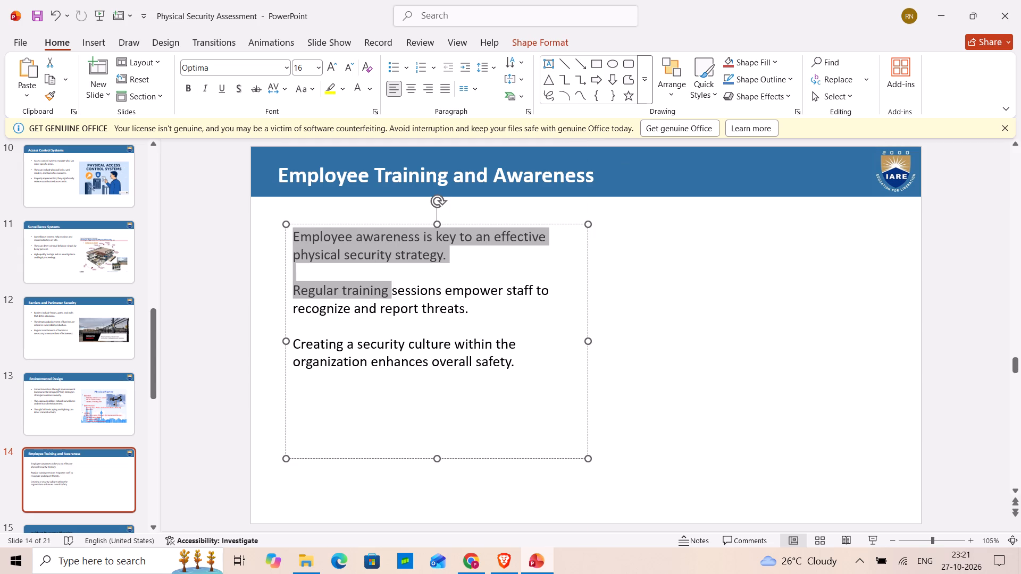
pyautogui.moveTo(384, 306); pyautogui.dragTo(563, 413)
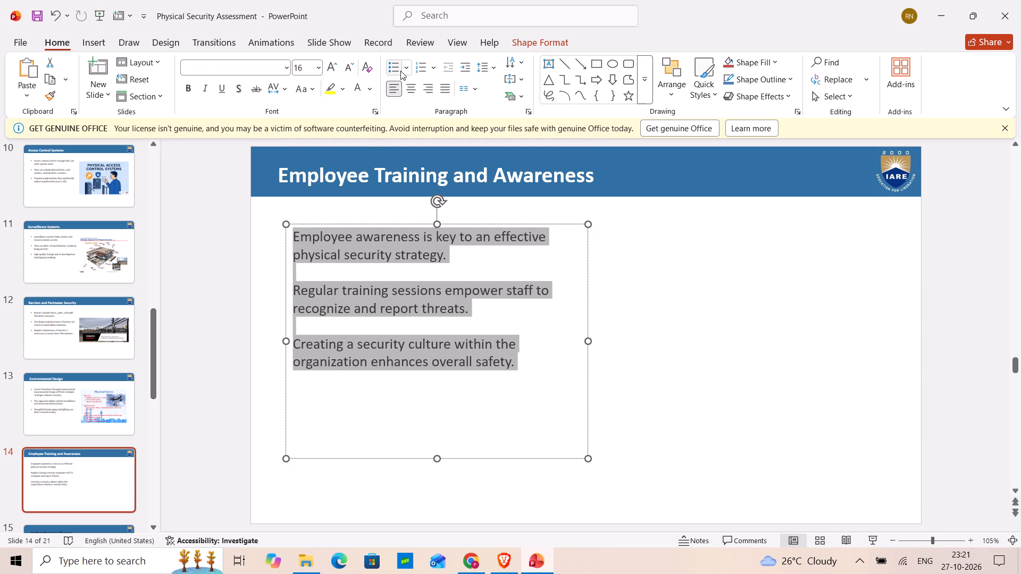
pyautogui.click(404, 66)
pyautogui.click(423, 159)
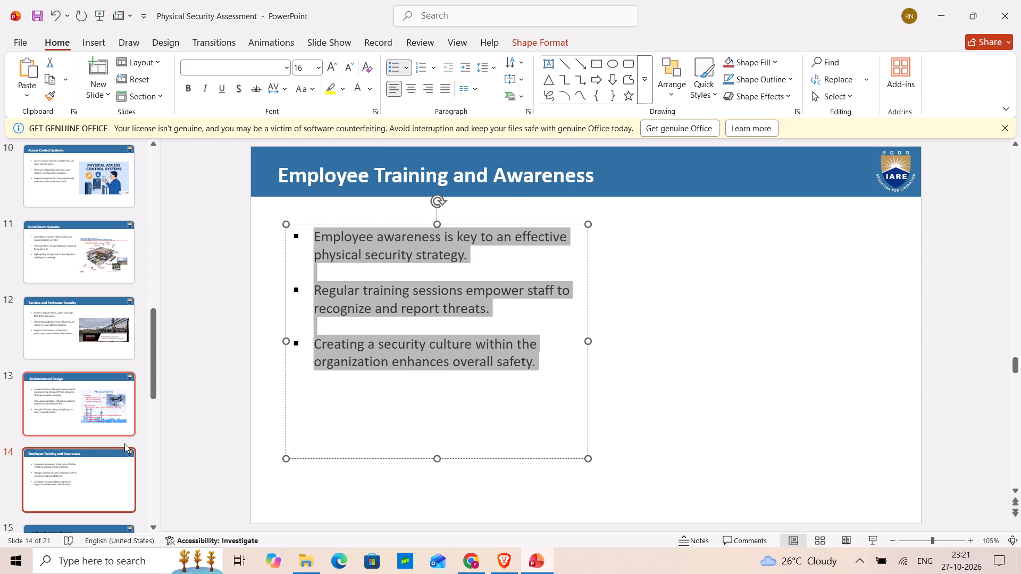
# On slide 15, make the title "Incident Response Planning" white and move it up and slightly left into the blue header band.
pyautogui.scroll(-3, 124, 445)
pyautogui.click(104, 466)
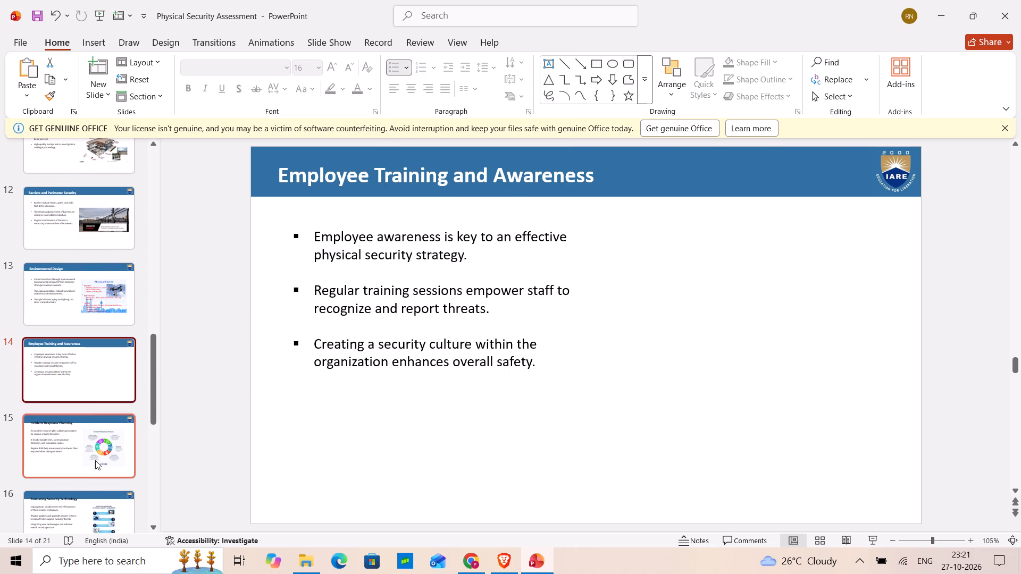
pyautogui.click(94, 463)
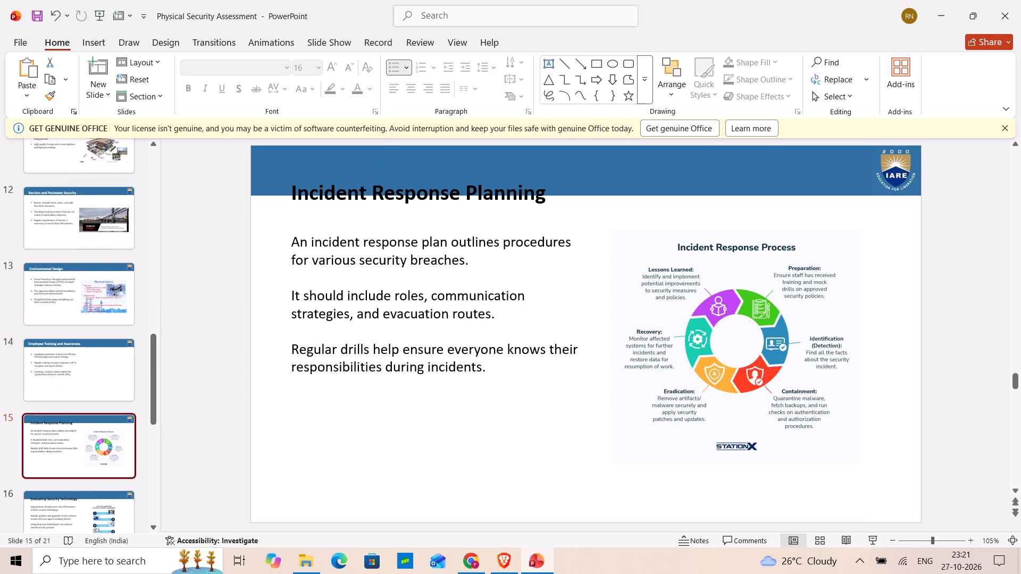
pyautogui.moveTo(290, 190); pyautogui.dragTo(358, 193)
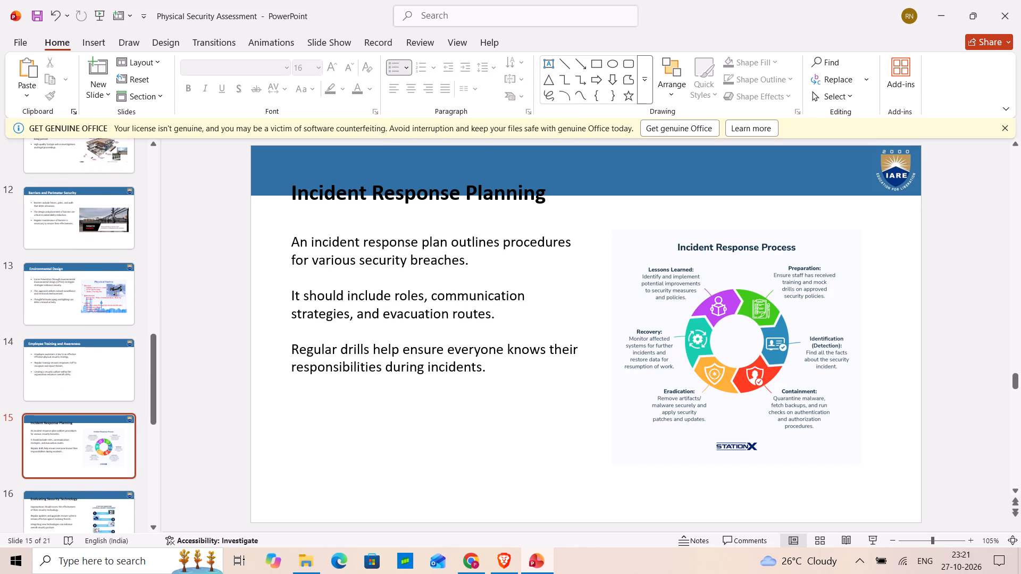
pyautogui.moveTo(292, 197); pyautogui.dragTo(507, 192)
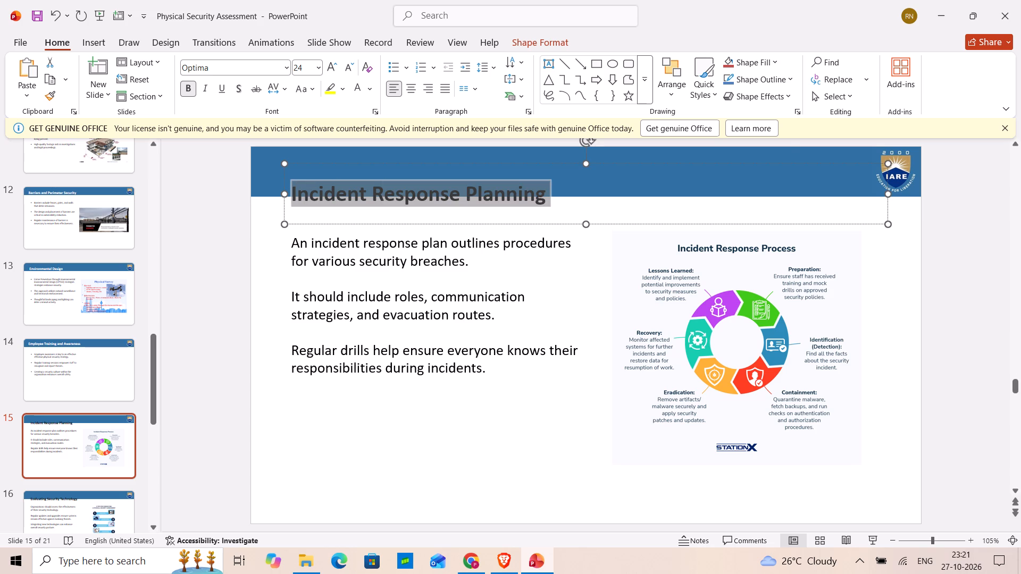
pyautogui.moveTo(507, 192); pyautogui.dragTo(589, 192)
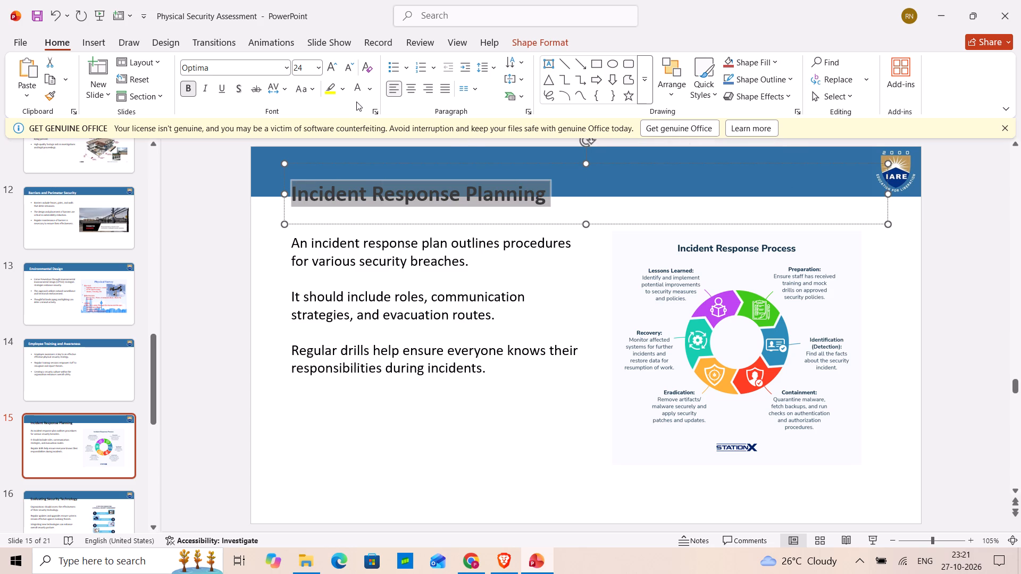
pyautogui.click(356, 95)
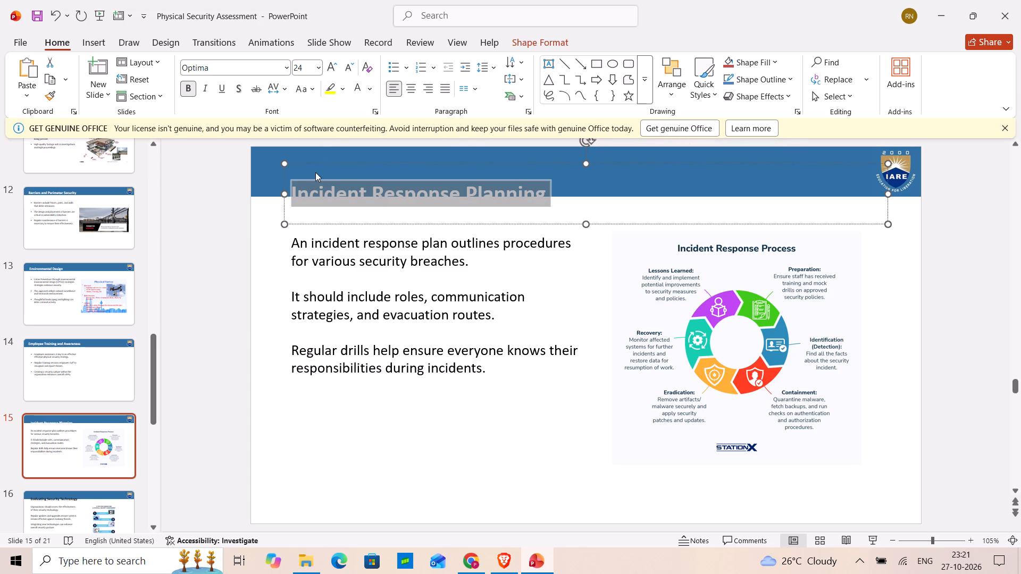
pyautogui.moveTo(312, 165); pyautogui.dragTo(299, 153)
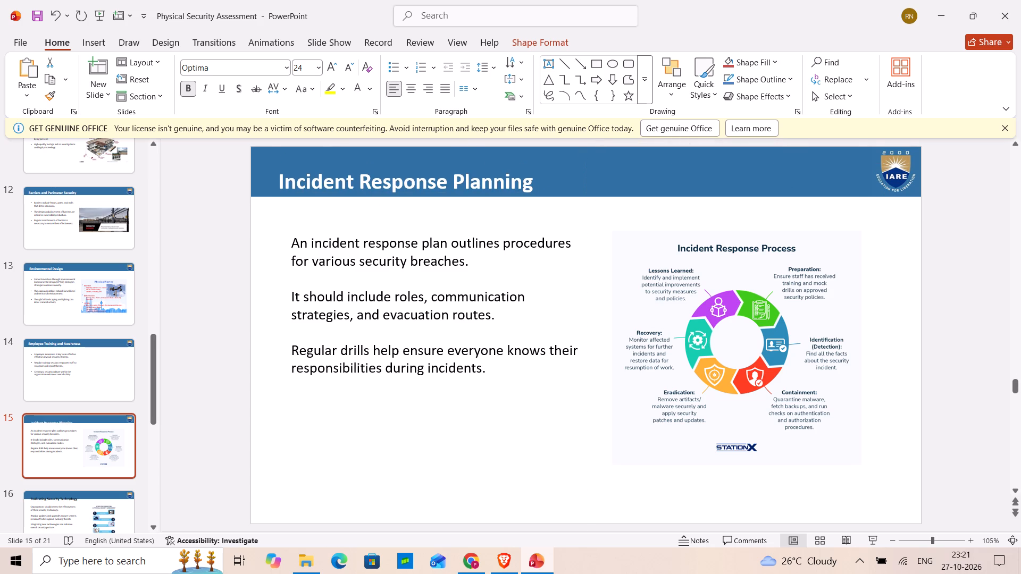
pyautogui.moveTo(299, 153); pyautogui.dragTo(299, 151)
# Apply filled square bullets to all the body text on slide 15.
pyautogui.click(347, 247)
pyautogui.moveTo(294, 239); pyautogui.dragTo(298, 242)
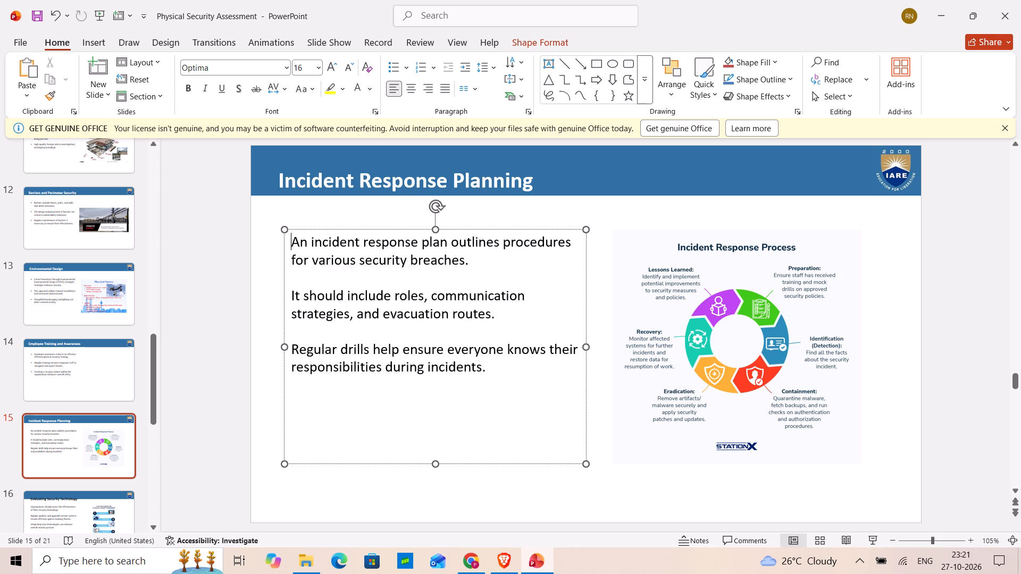
pyautogui.moveTo(298, 242); pyautogui.dragTo(524, 409)
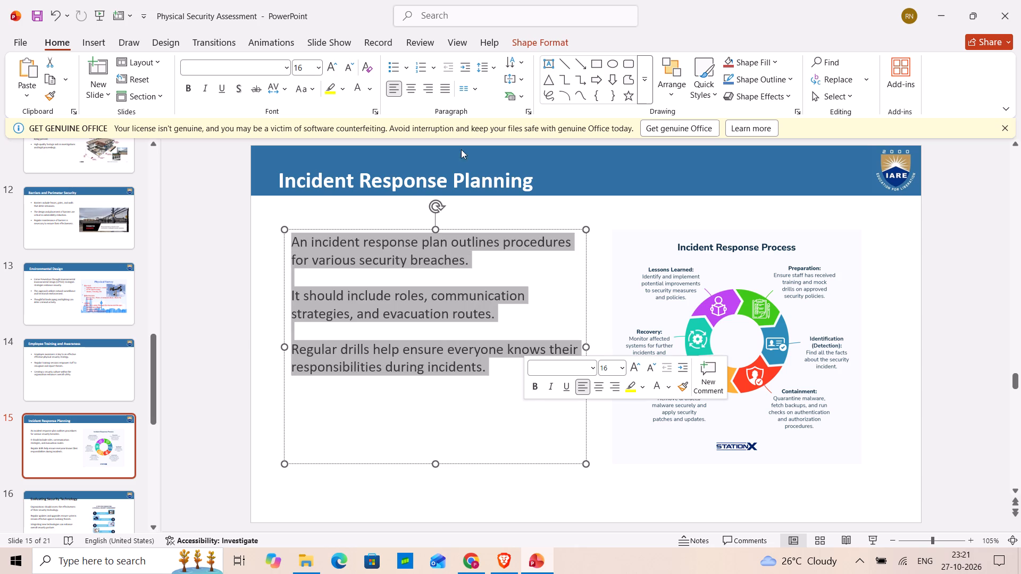
pyautogui.click(408, 72)
pyautogui.click(415, 157)
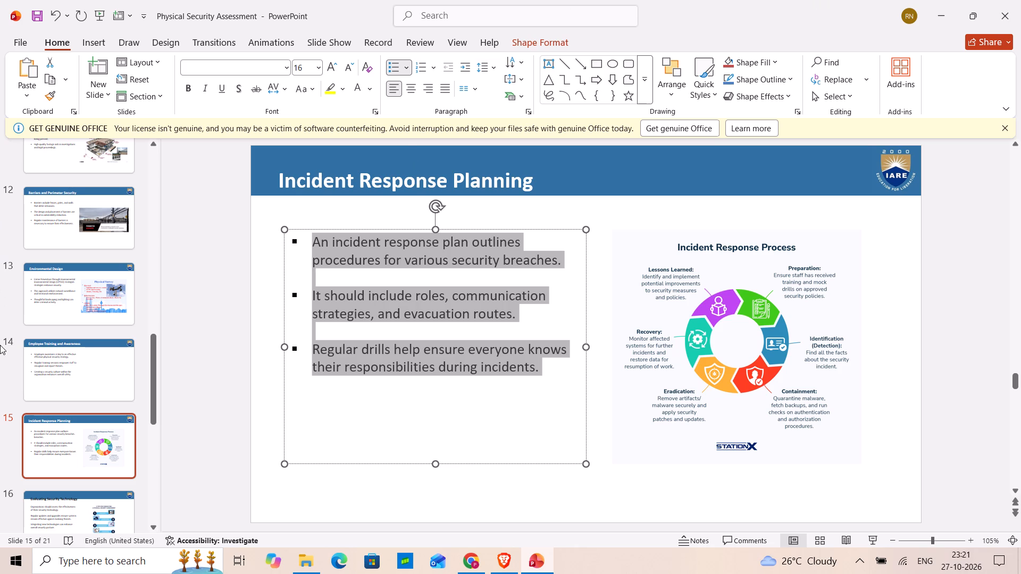
# On slide 16, make the title "Evaluating Security Technology" white and move it up and slightly left into the blue header band.
pyautogui.click(60, 513)
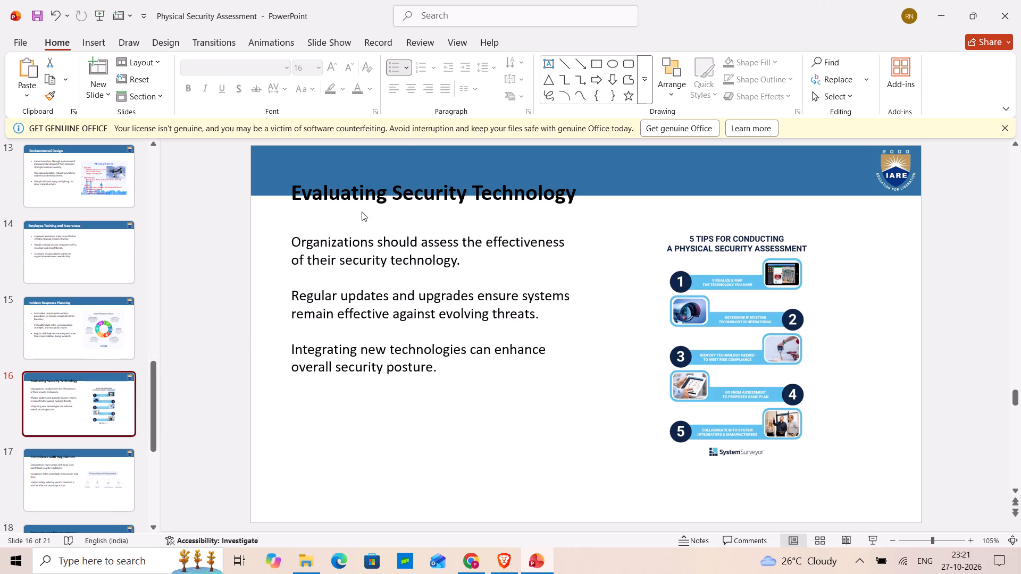
pyautogui.moveTo(297, 188); pyautogui.dragTo(620, 232)
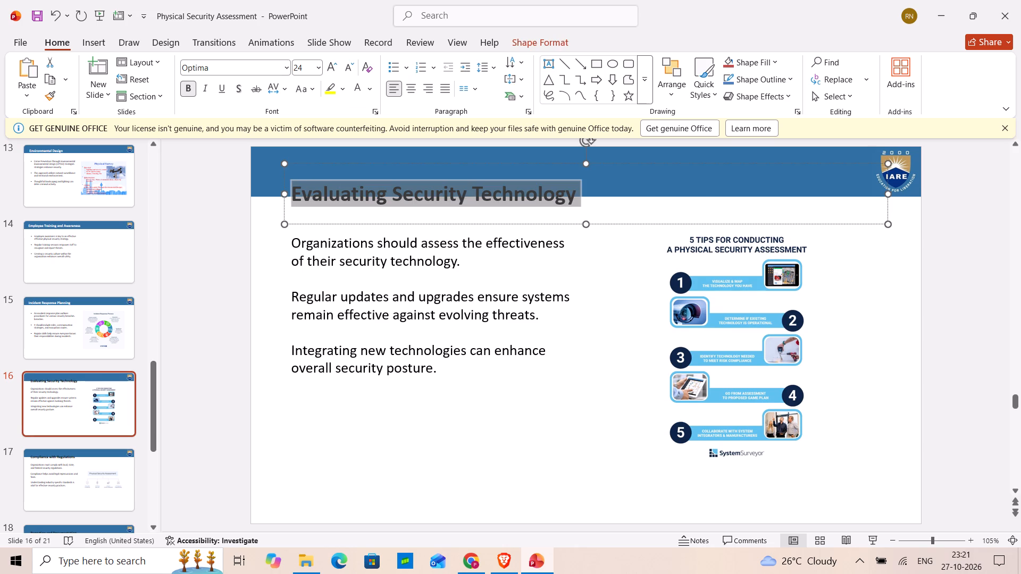
pyautogui.moveTo(620, 232); pyautogui.dragTo(629, 229)
pyautogui.click(754, 210)
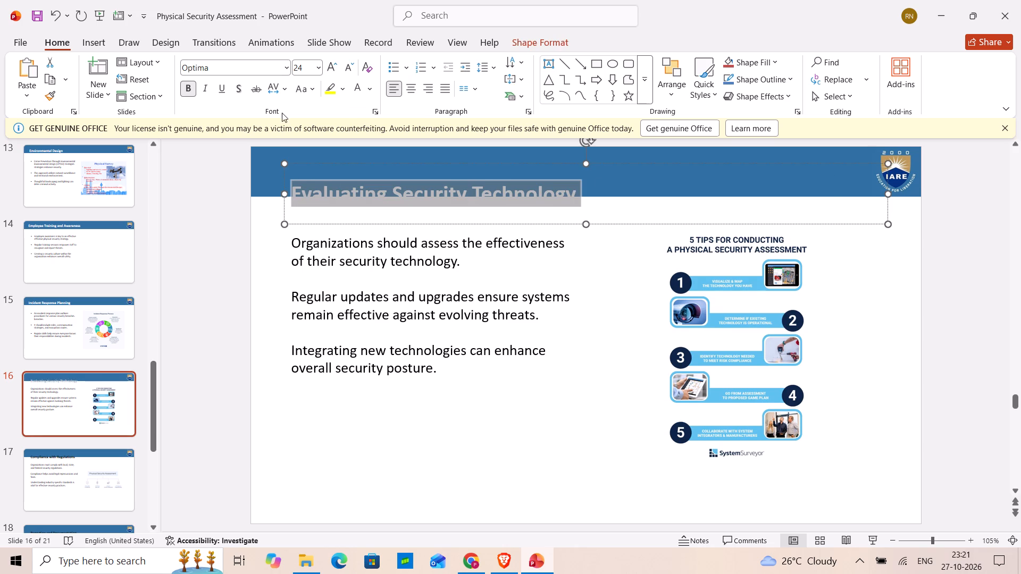
pyautogui.moveTo(296, 164); pyautogui.dragTo(283, 148)
# Apply filled square bullets to all the body text on slide 16.
pyautogui.click(300, 251)
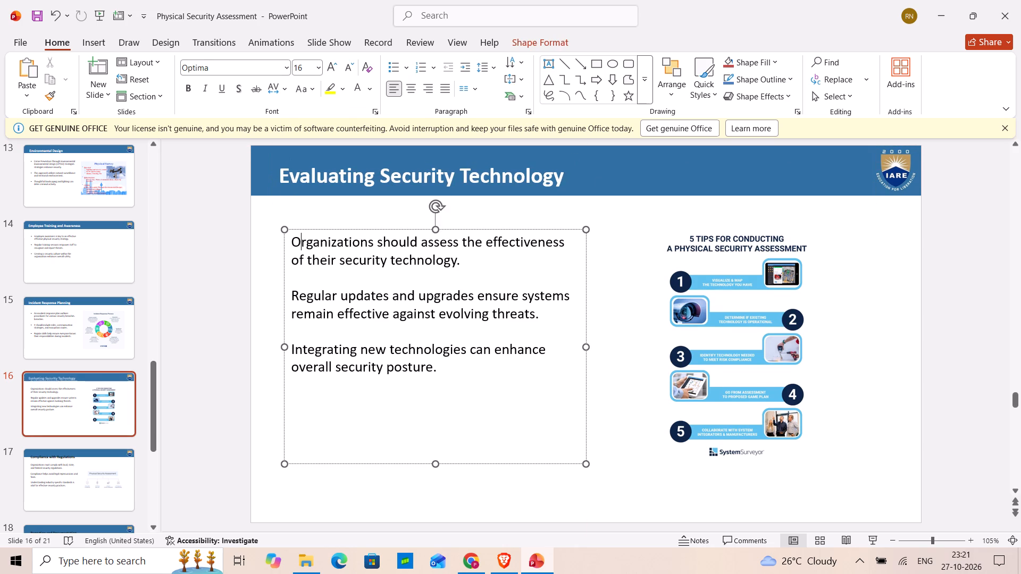
pyautogui.click(289, 242)
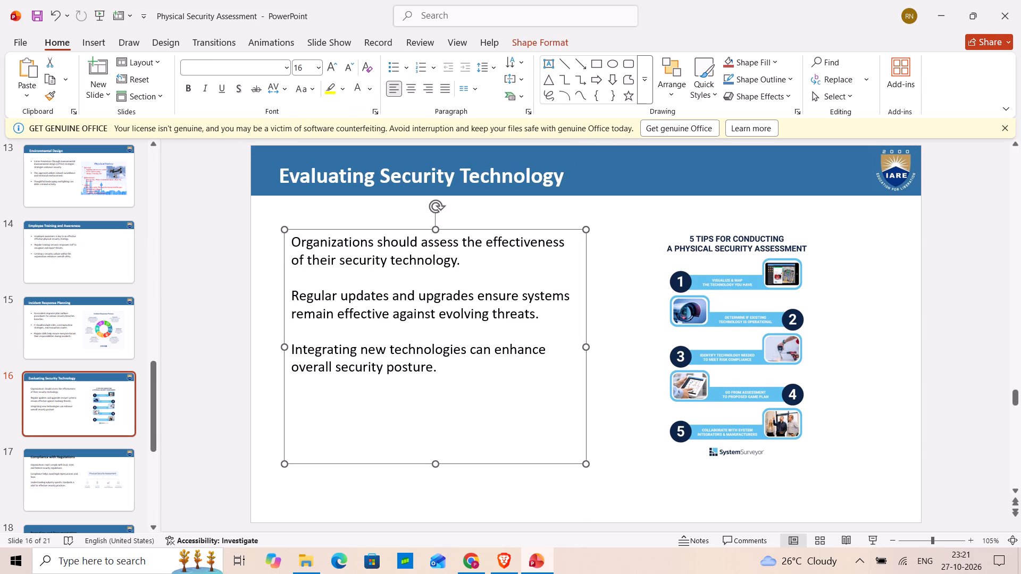
pyautogui.moveTo(290, 243); pyautogui.dragTo(297, 247)
pyautogui.moveTo(291, 242); pyautogui.dragTo(297, 246)
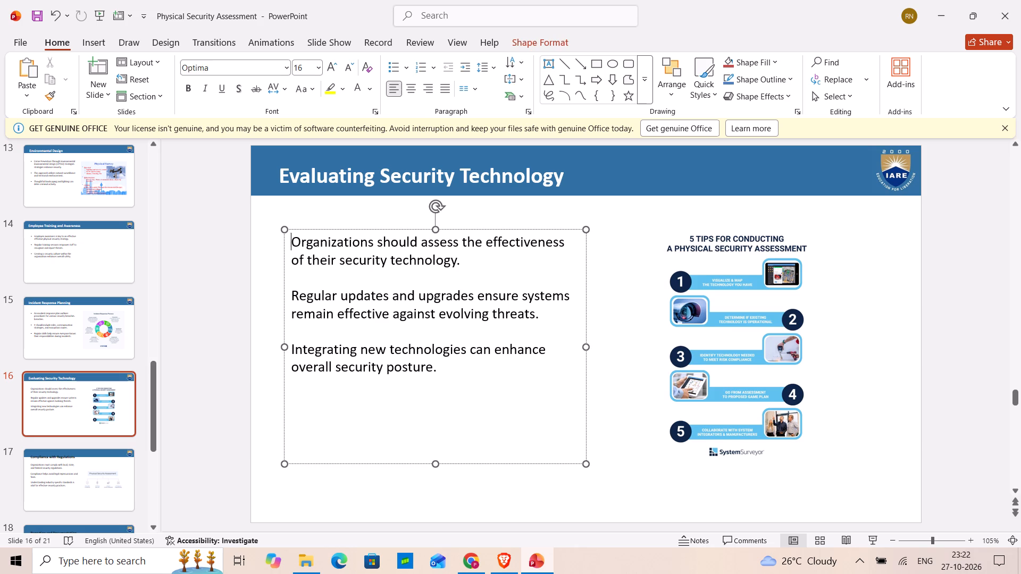
pyautogui.moveTo(297, 246); pyautogui.dragTo(450, 392)
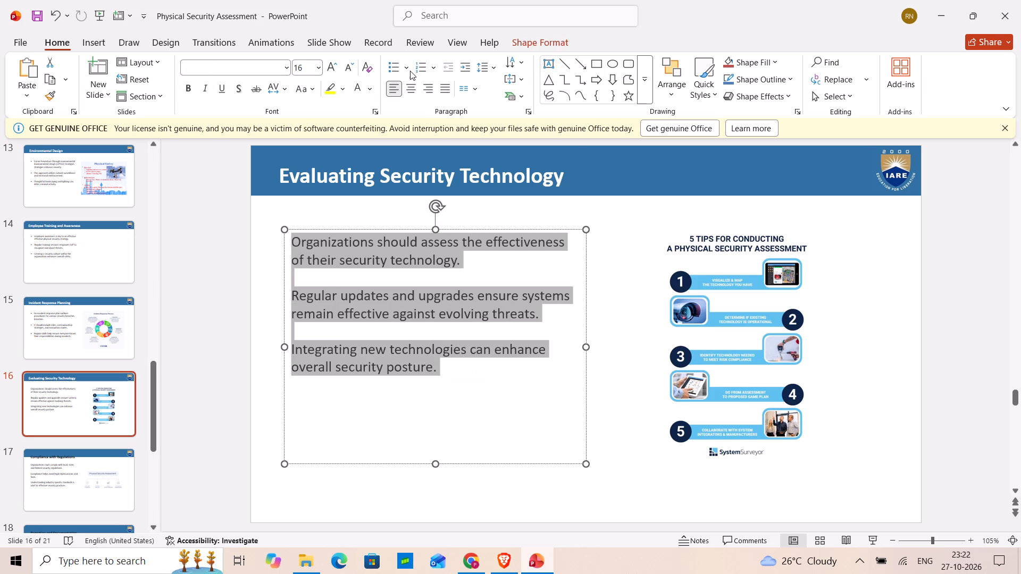
pyautogui.click(410, 71)
pyautogui.click(419, 154)
# On slide 17, make the title "Compliance with Regulations" white and move it up and slightly left into the blue header band.
pyautogui.scroll(-1, 83, 403)
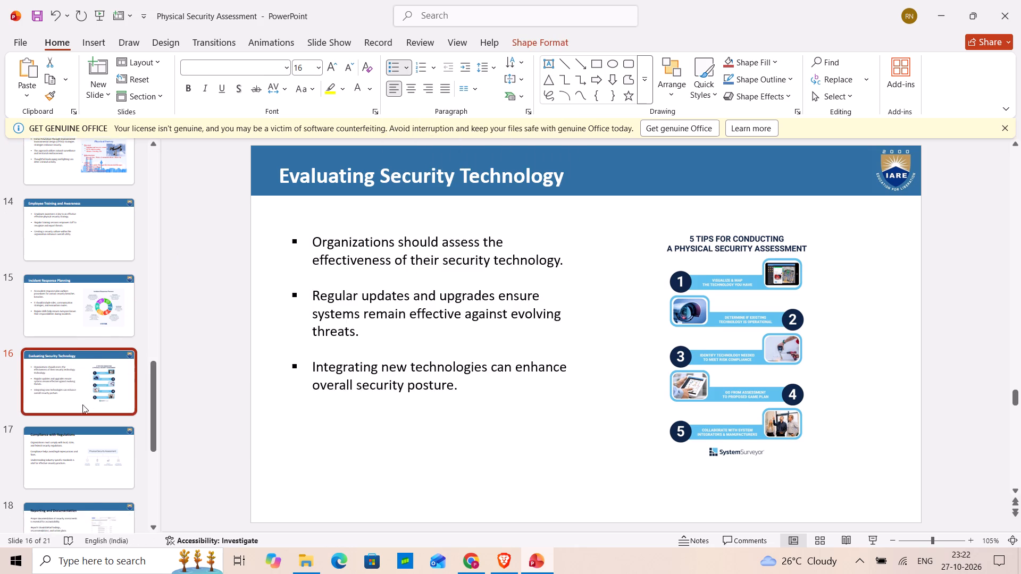
pyautogui.scroll(-1, 82, 404)
pyautogui.click(82, 404)
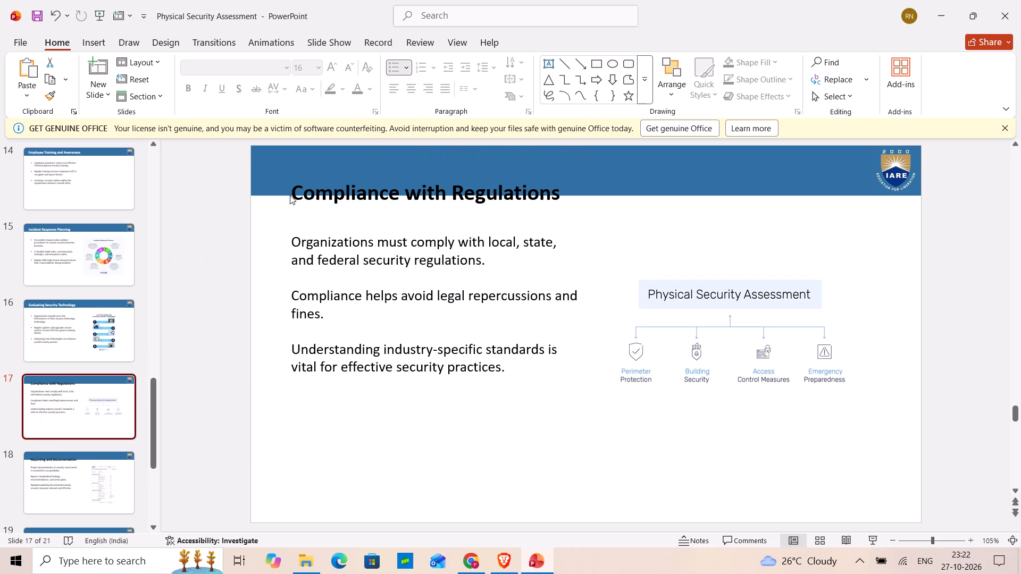
pyautogui.moveTo(295, 196); pyautogui.dragTo(610, 214)
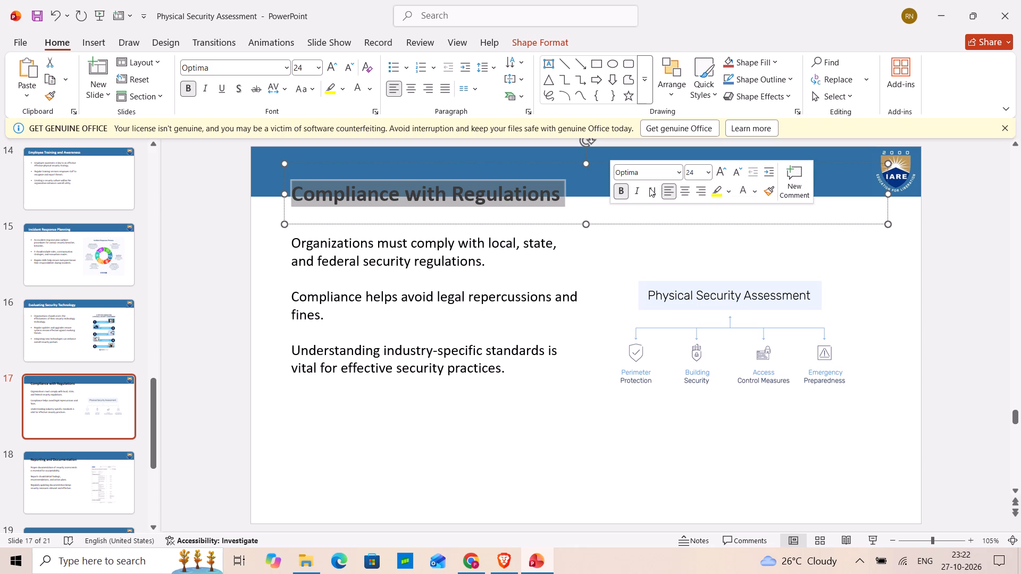
pyautogui.click(741, 198)
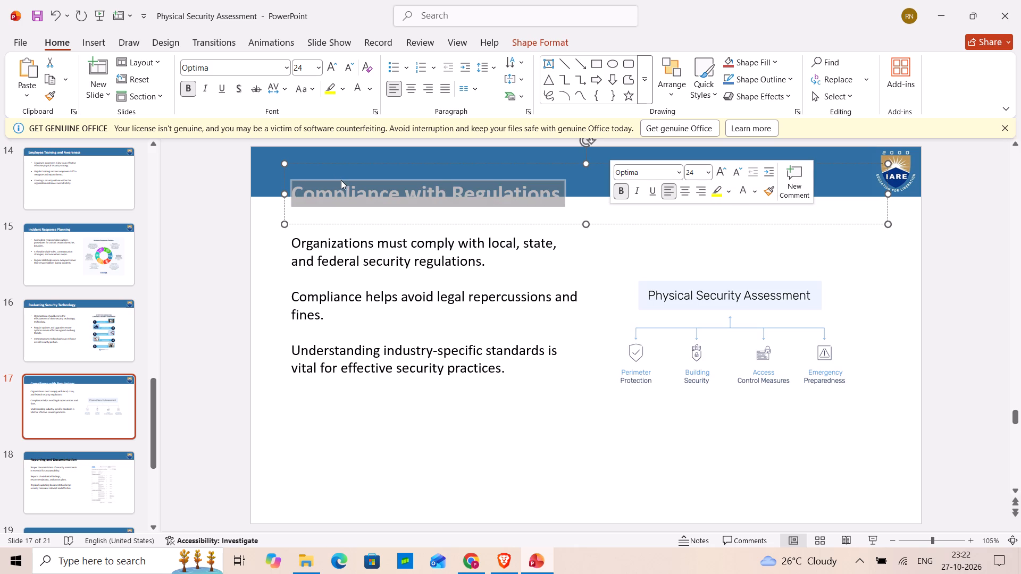
pyautogui.moveTo(337, 165); pyautogui.dragTo(326, 147)
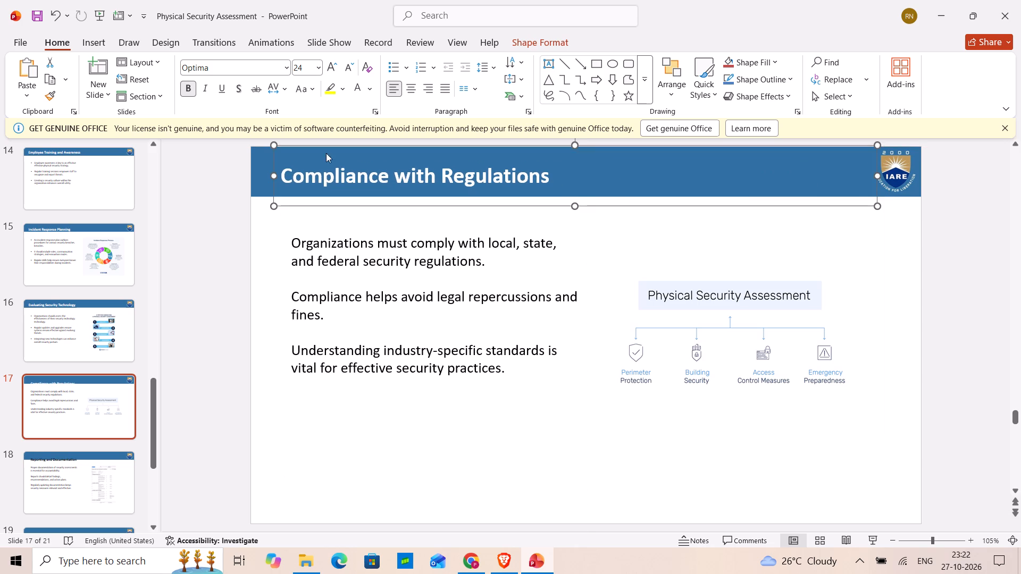
# Apply filled square bullets to all the body text on slide 17.
pyautogui.click(300, 245)
pyautogui.moveTo(291, 242); pyautogui.dragTo(565, 374)
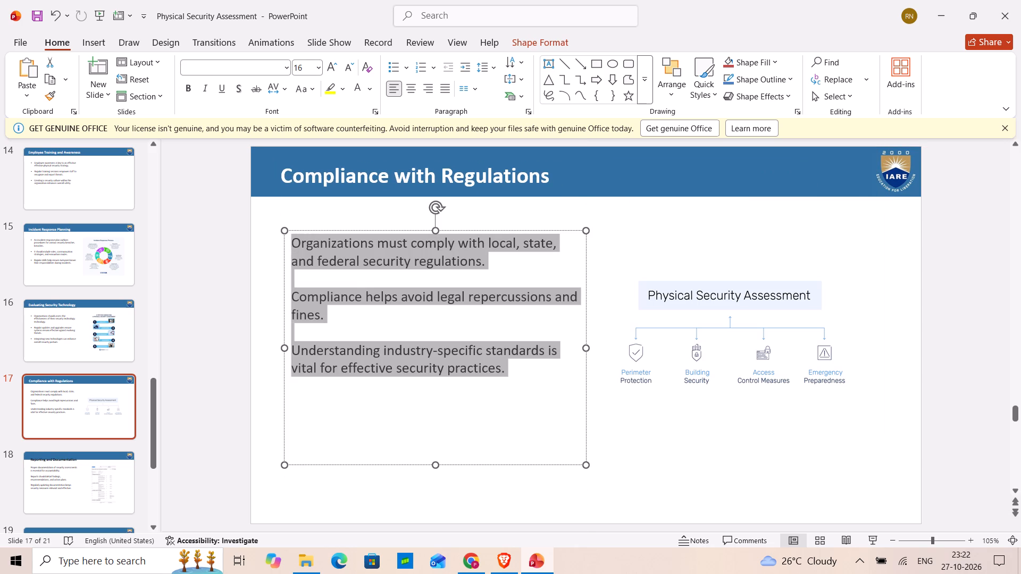
pyautogui.moveTo(565, 374); pyautogui.dragTo(561, 383)
pyautogui.click(405, 66)
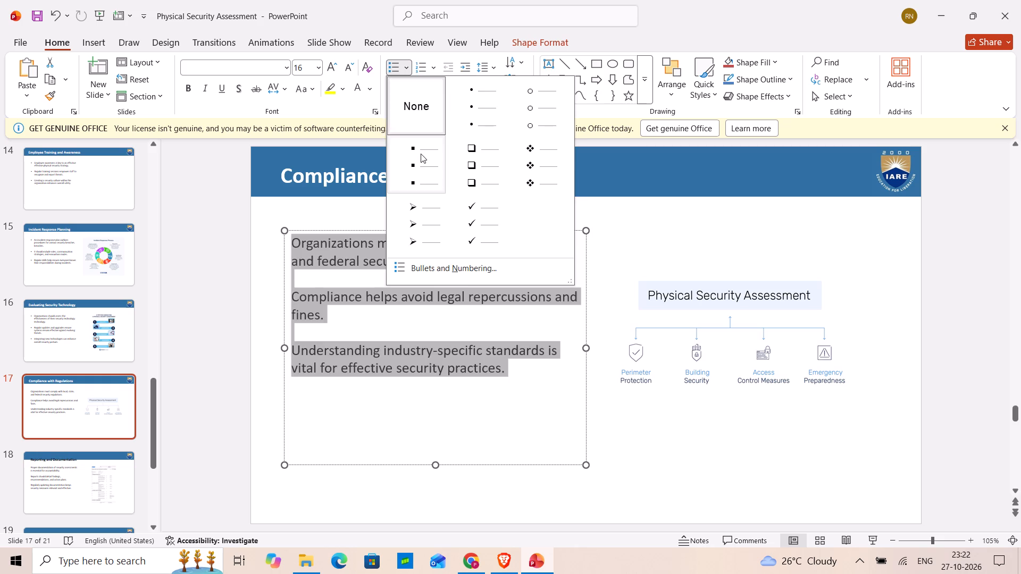
pyautogui.click(421, 154)
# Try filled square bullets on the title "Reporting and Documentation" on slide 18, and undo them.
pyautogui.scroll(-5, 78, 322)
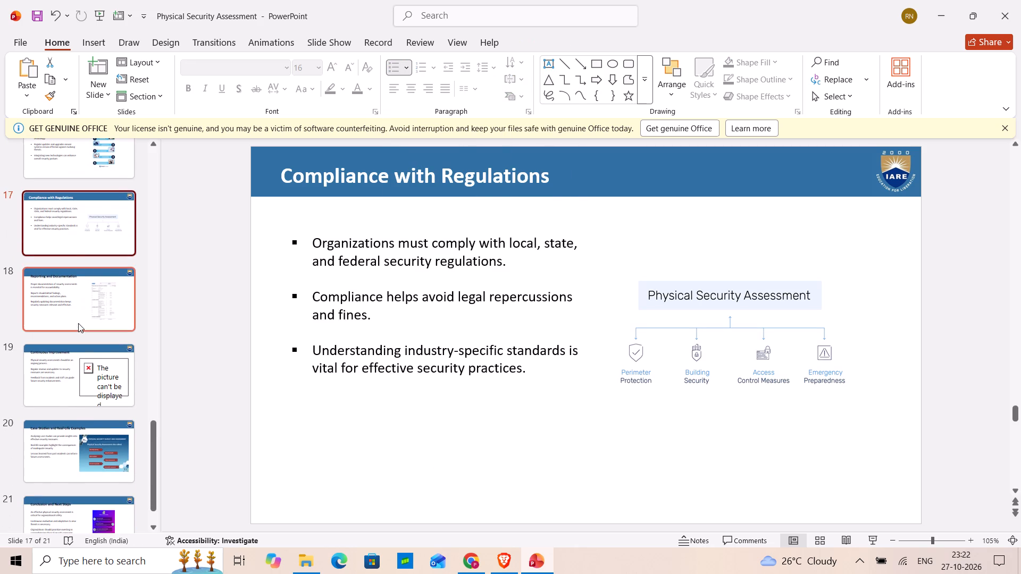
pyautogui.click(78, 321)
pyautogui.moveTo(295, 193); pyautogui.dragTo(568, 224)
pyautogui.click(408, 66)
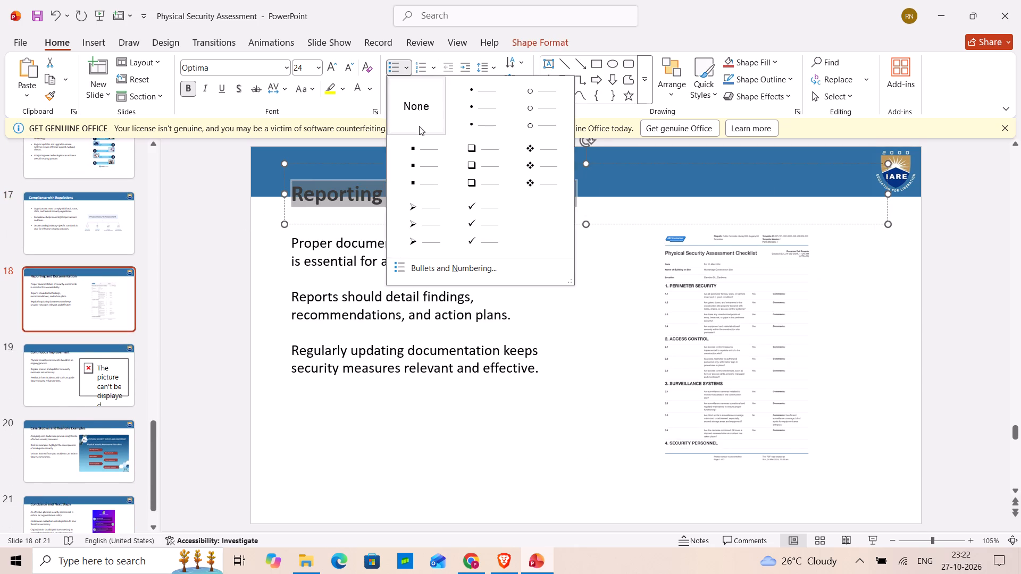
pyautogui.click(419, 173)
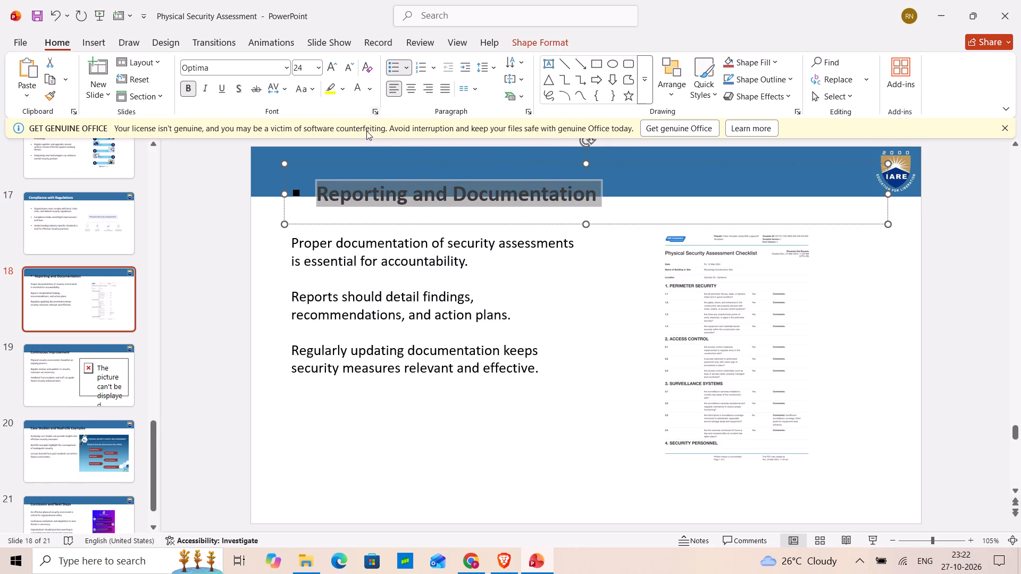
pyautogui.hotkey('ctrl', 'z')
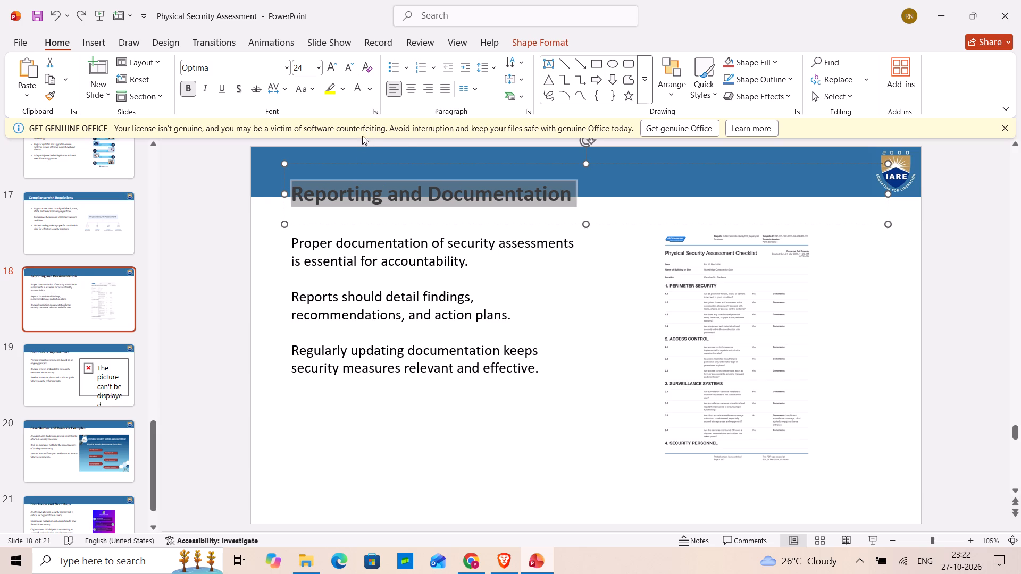
# On slide 18, make the title "Reporting and Documentation" white and move it up and left into the blue header band.
pyautogui.click(355, 96)
pyautogui.moveTo(343, 167); pyautogui.dragTo(322, 149)
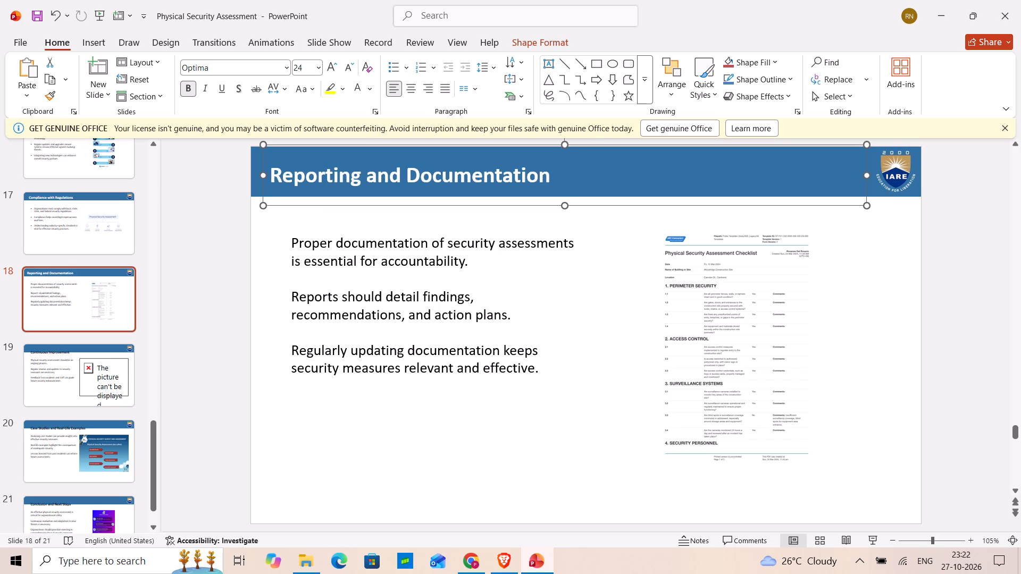
# Apply filled square bullets to all the body text on slide 18, "Reporting and Documentation".
pyautogui.moveTo(281, 235); pyautogui.dragTo(286, 237)
pyautogui.moveTo(297, 242); pyautogui.dragTo(549, 381)
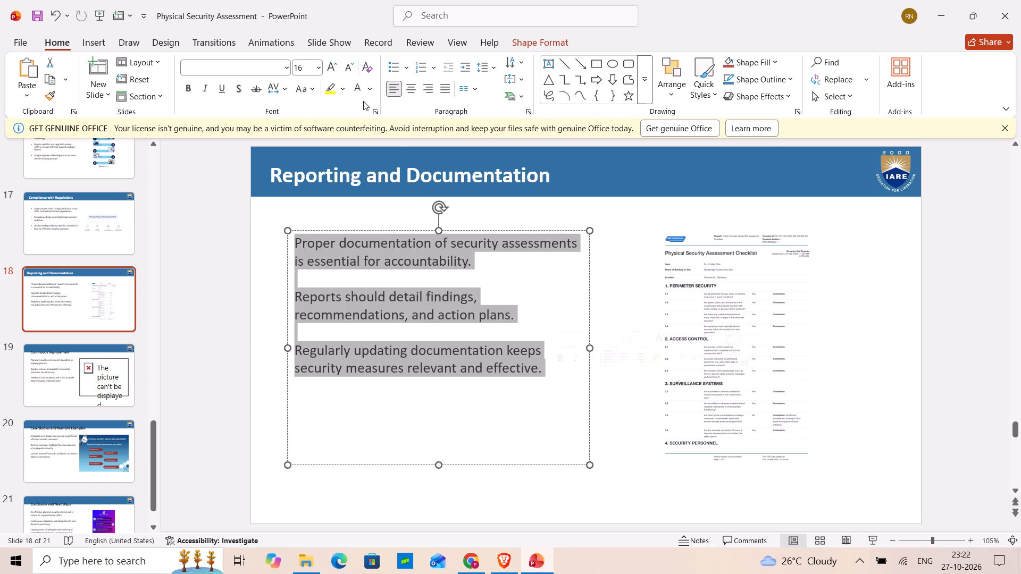
pyautogui.click(406, 71)
pyautogui.click(399, 150)
# Delete the picture that can't be displayed from slide 19, "Continuous Improvement".
pyautogui.scroll(-2, 156, 225)
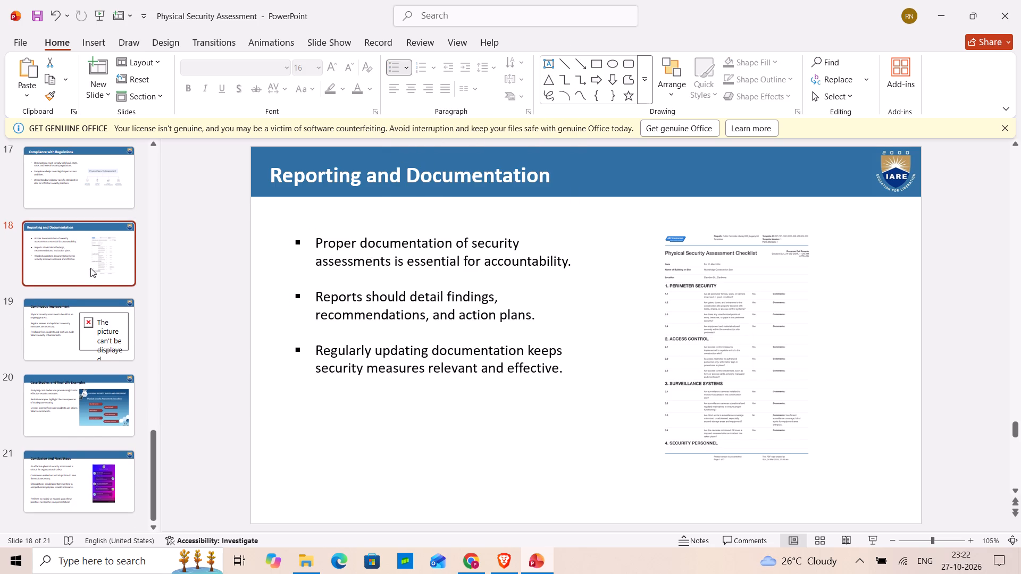
pyautogui.scroll(-2, 90, 268)
pyautogui.click(77, 339)
pyautogui.click(662, 355)
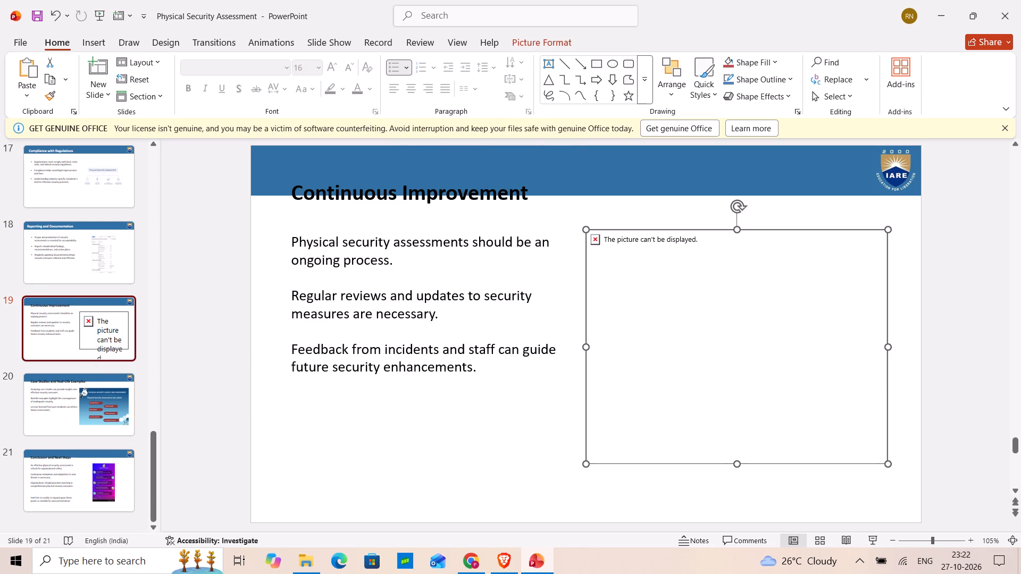
pyautogui.press('BackSpace')
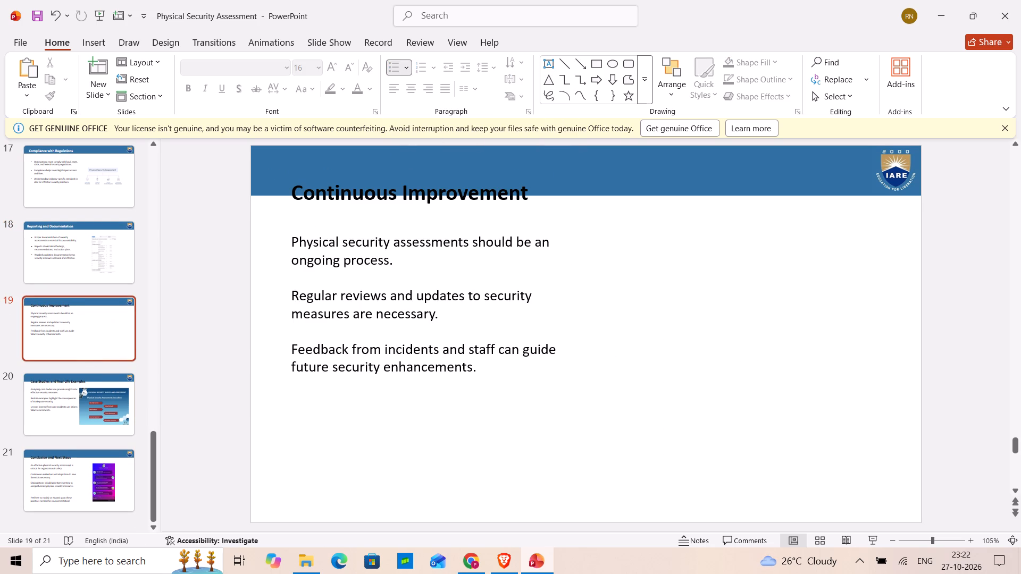
# On slide 19, make the title "Continuous Improvement" white and move it up and slightly left into the blue header band.
pyautogui.moveTo(292, 193); pyautogui.dragTo(539, 231)
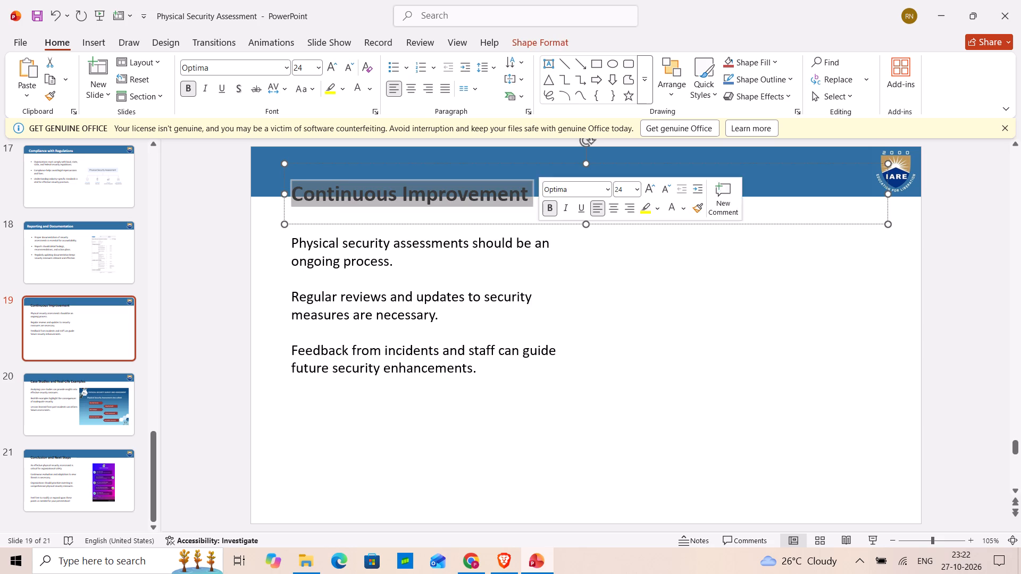
pyautogui.click(362, 95)
pyautogui.moveTo(348, 166); pyautogui.dragTo(331, 146)
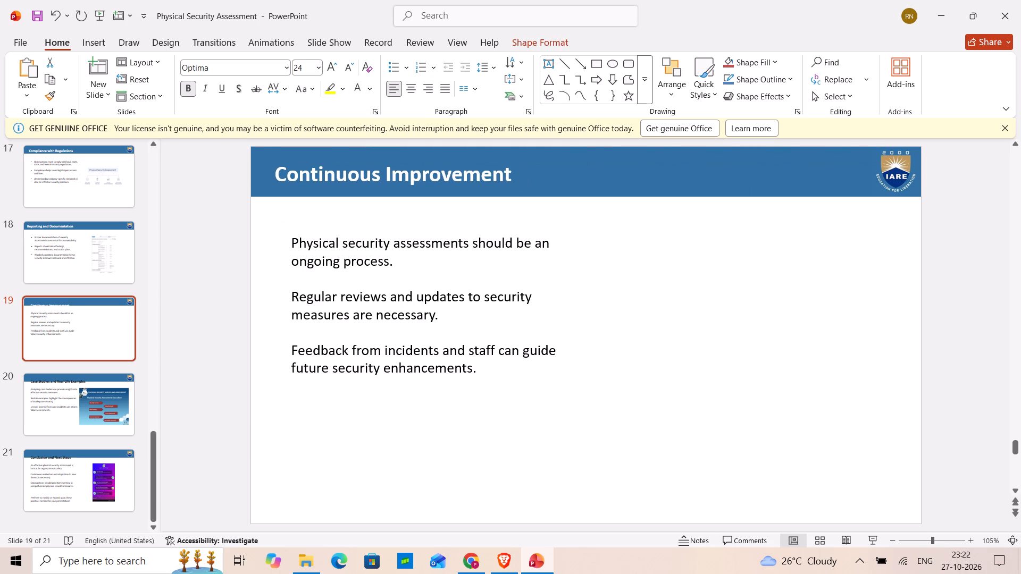
pyautogui.moveTo(331, 146); pyautogui.dragTo(331, 146)
# Apply filled square bullets to all the body text on slide 19.
pyautogui.moveTo(293, 242); pyautogui.dragTo(294, 243)
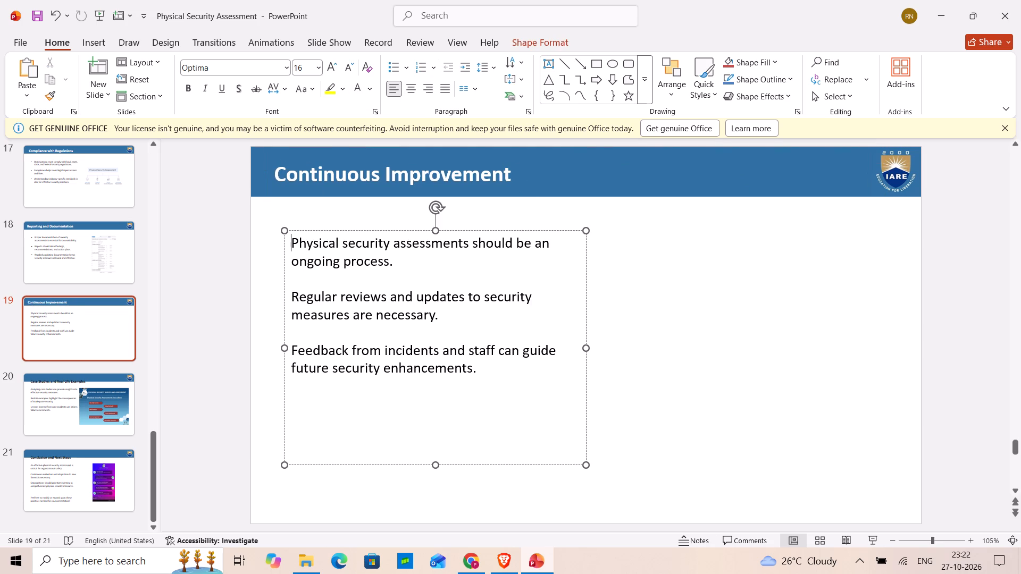
pyautogui.moveTo(294, 243); pyautogui.dragTo(489, 372)
pyautogui.click(403, 71)
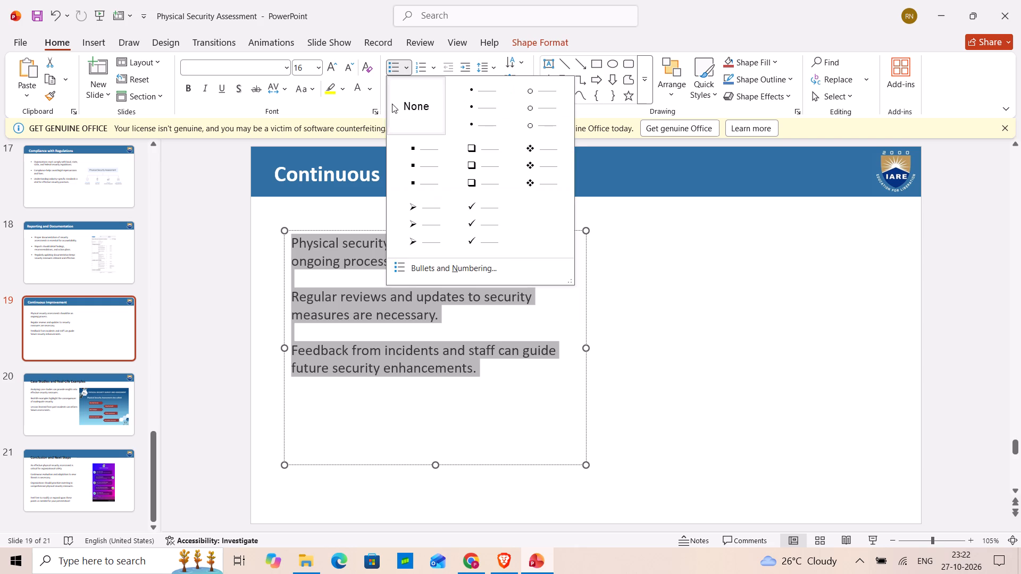
pyautogui.click(403, 152)
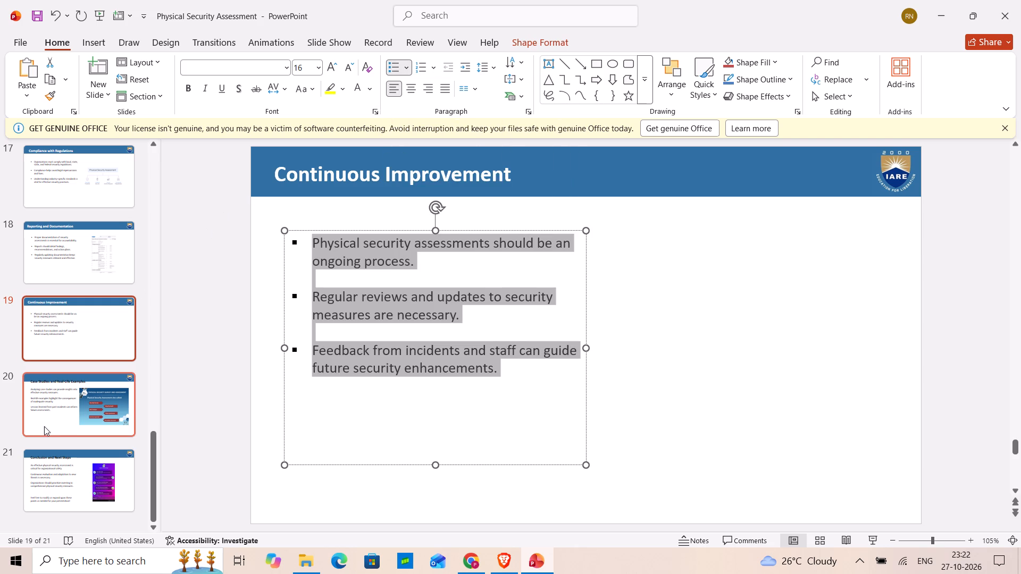
# On slide 20, make the title "Case Studies and Real-Life Examples" white and move it up and slightly left into the blue header band.
pyautogui.click(44, 426)
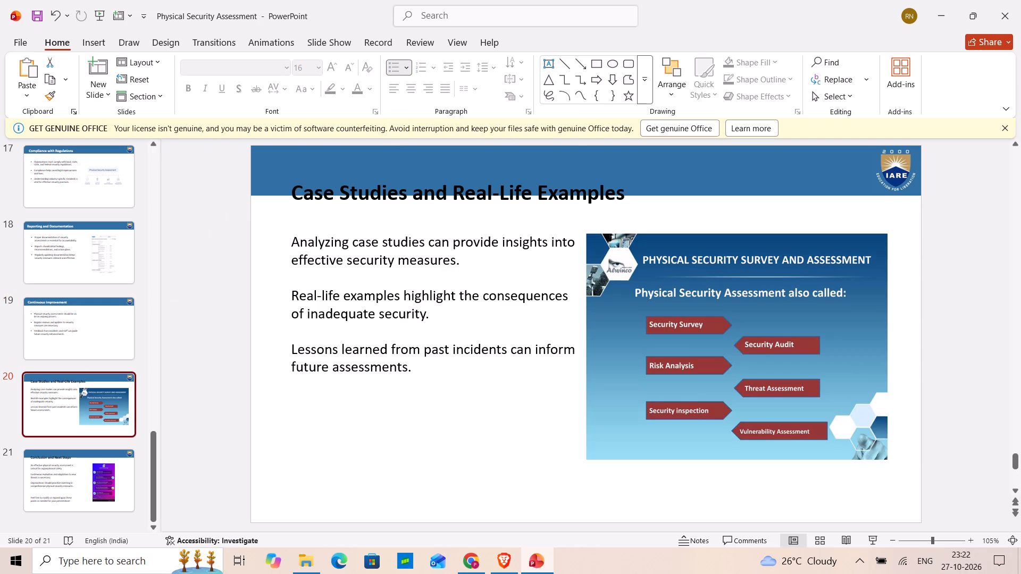
pyautogui.moveTo(298, 192); pyautogui.dragTo(650, 201)
pyautogui.click(783, 181)
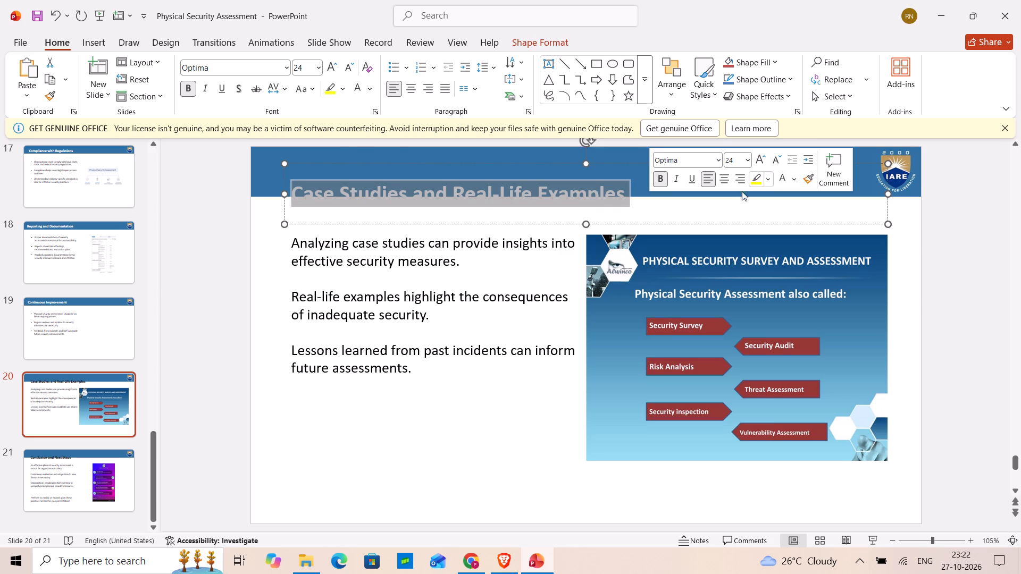
pyautogui.moveTo(330, 166); pyautogui.dragTo(320, 153)
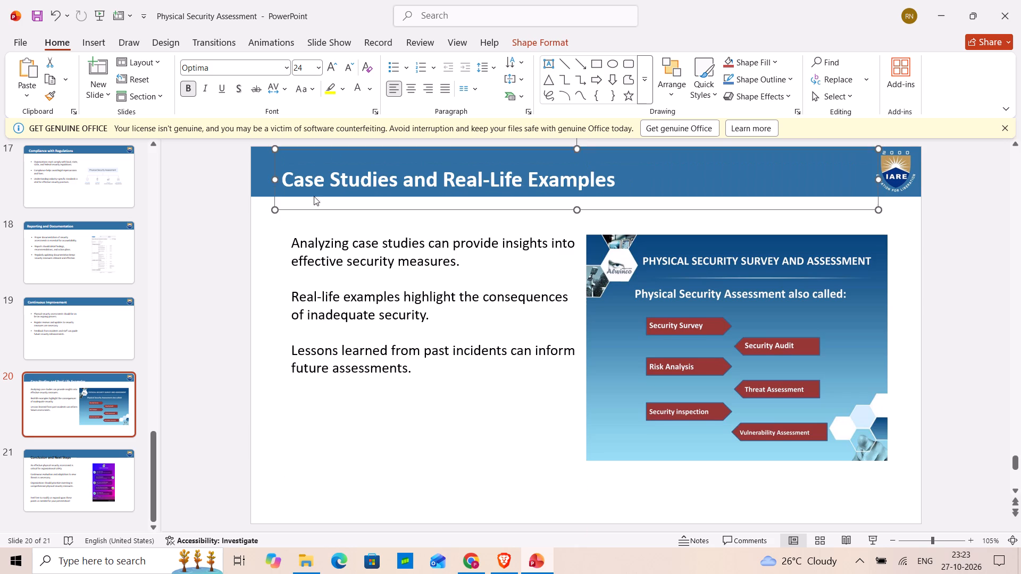
# Apply filled square bullets to all the body text on slide 20.
pyautogui.click(302, 223)
pyautogui.moveTo(292, 238); pyautogui.dragTo(440, 385)
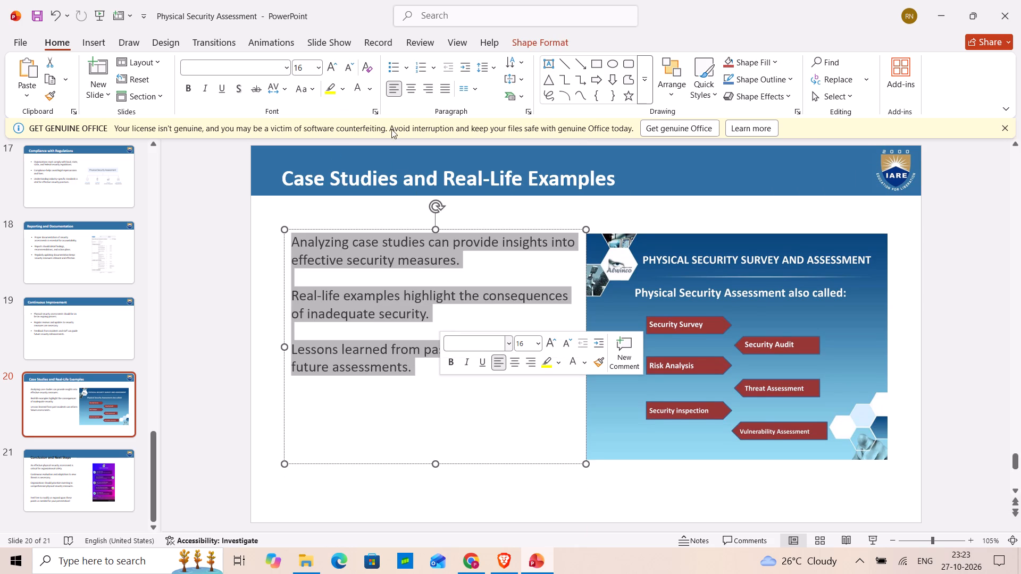
pyautogui.click(404, 73)
pyautogui.click(407, 181)
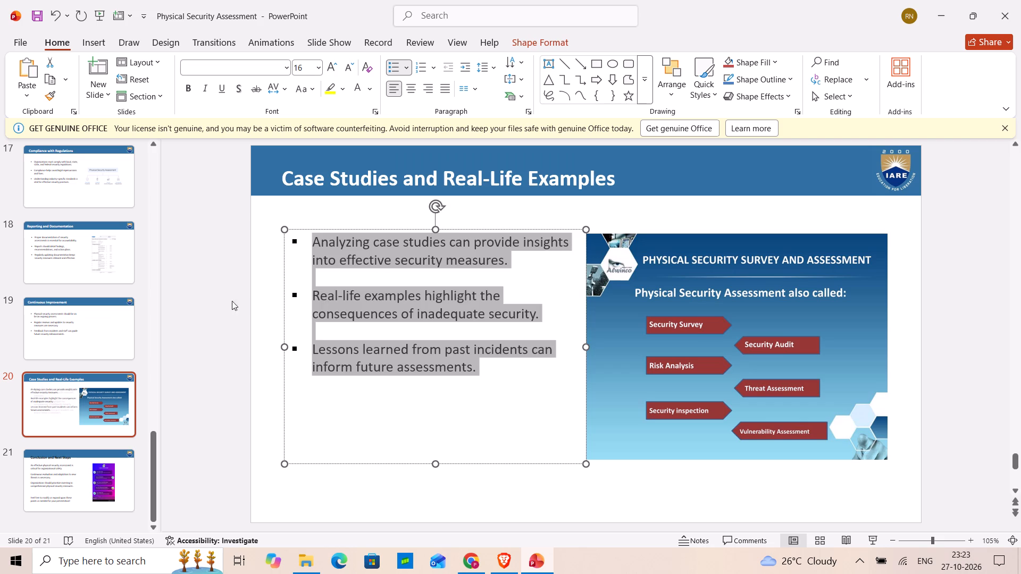
# Delete the "5 Steps to a Secure Facility" picture from slide 21, "Conclusion and Next Steps".
pyautogui.click(109, 493)
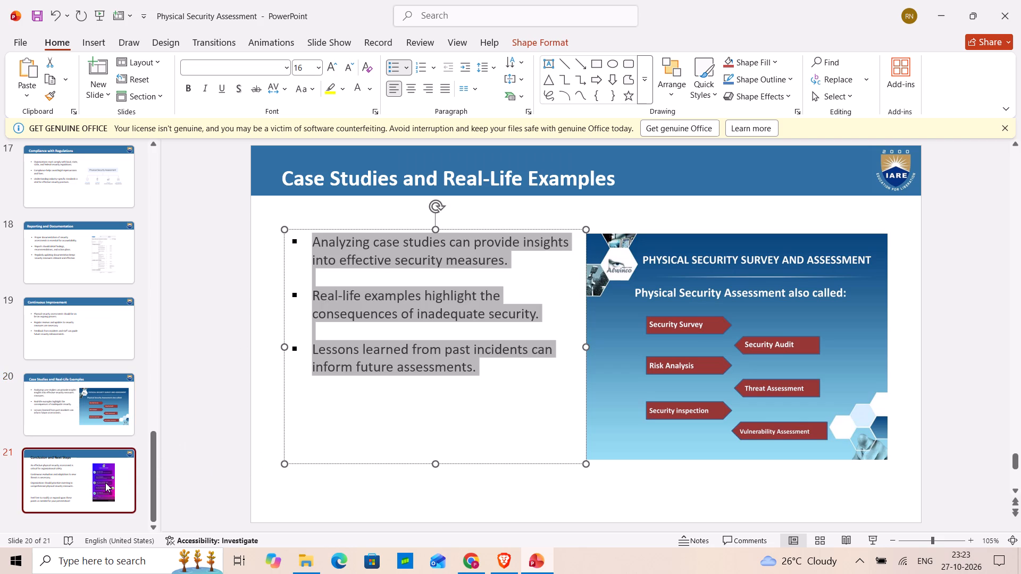
pyautogui.click(105, 483)
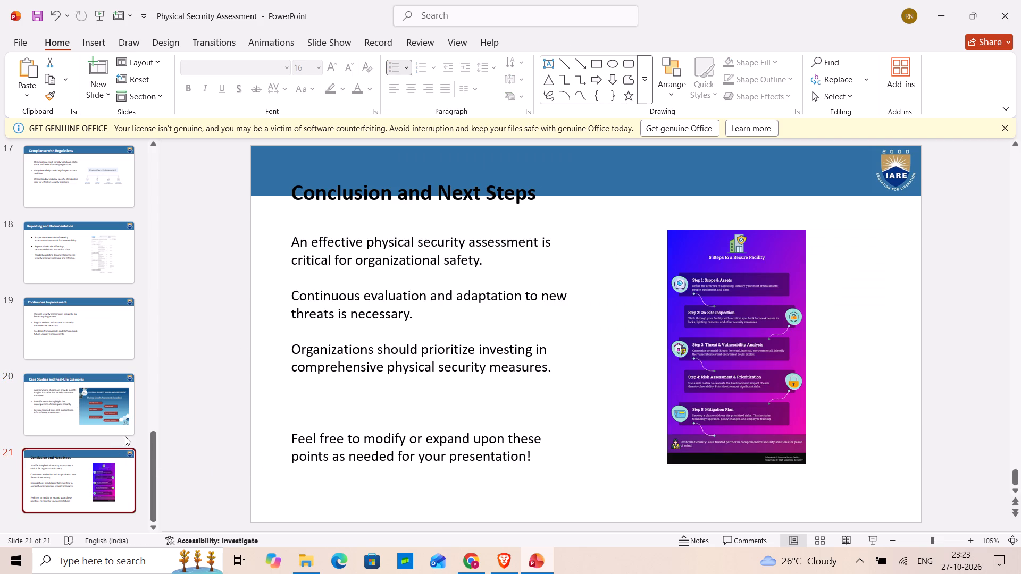
pyautogui.click(725, 339)
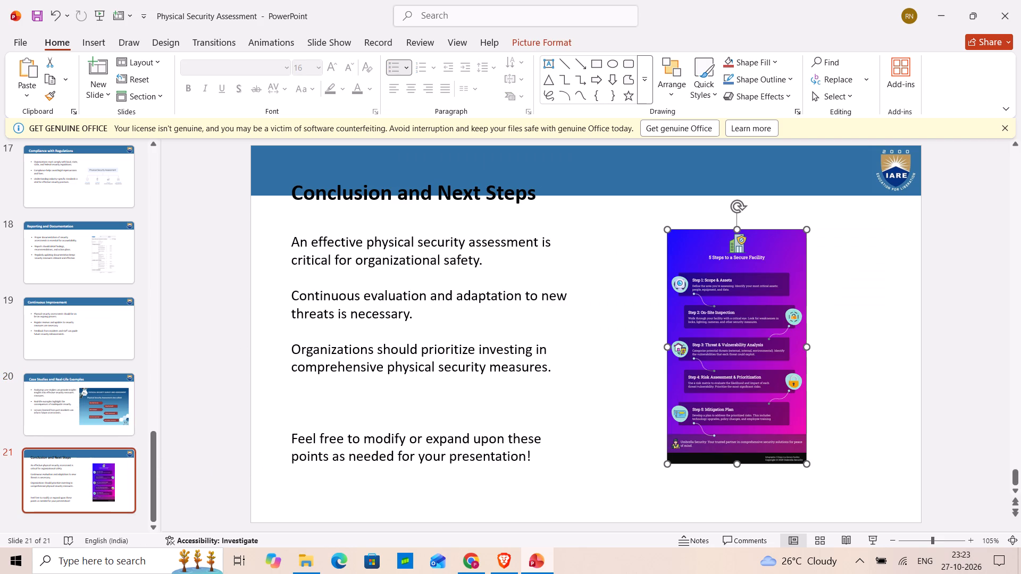
pyautogui.press('BackSpace')
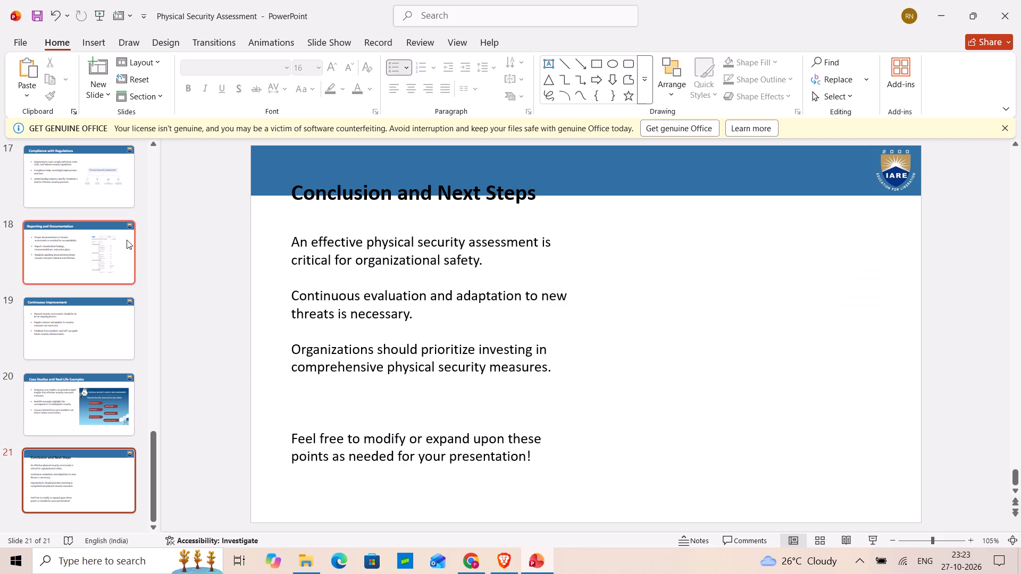
# On slide 21, make the title "Conclusion and Next Steps" white and move it up and slightly left into the blue header band.
pyautogui.moveTo(298, 190); pyautogui.dragTo(391, 213)
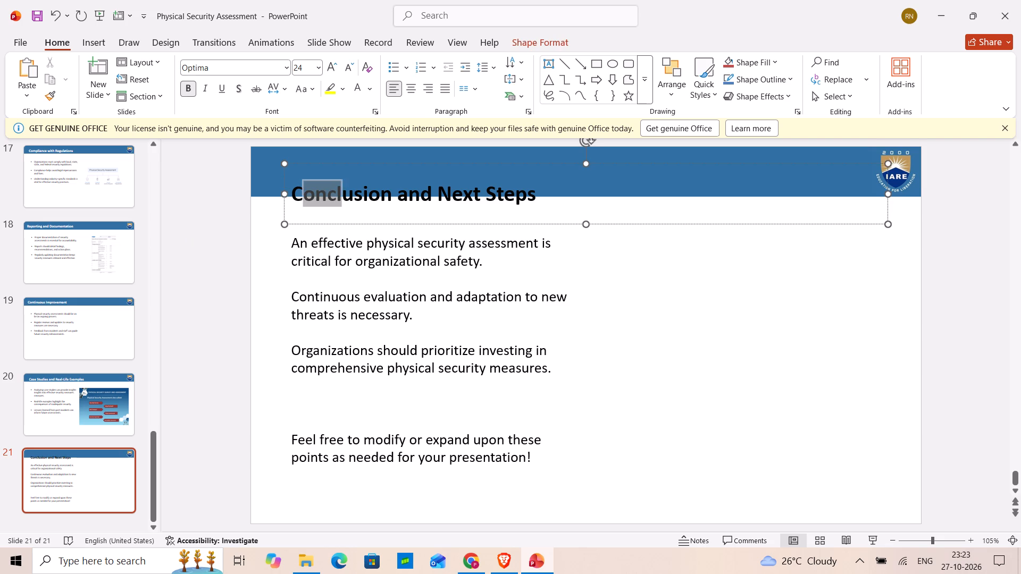
pyautogui.moveTo(391, 213); pyautogui.dragTo(550, 189)
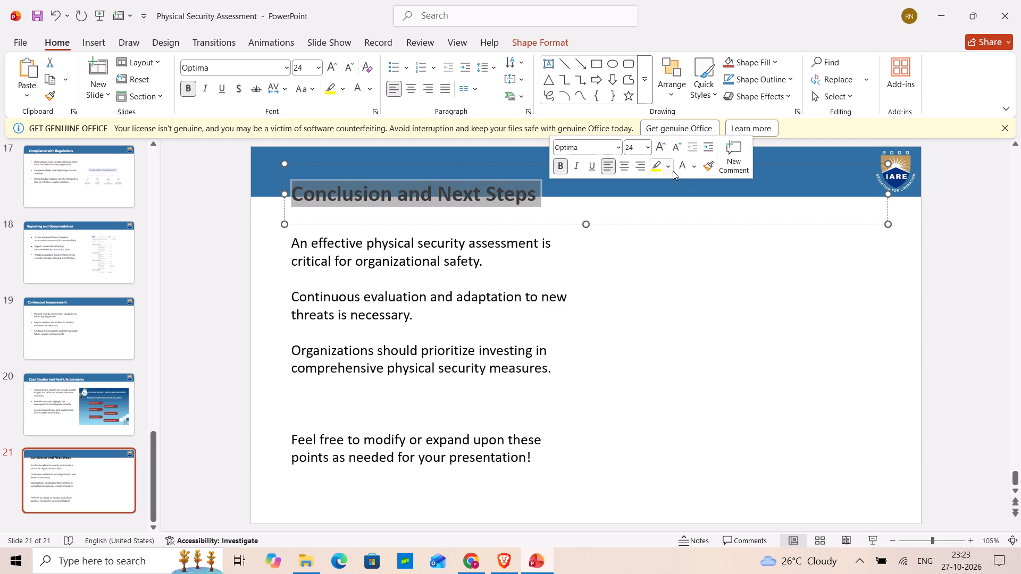
pyautogui.click(685, 172)
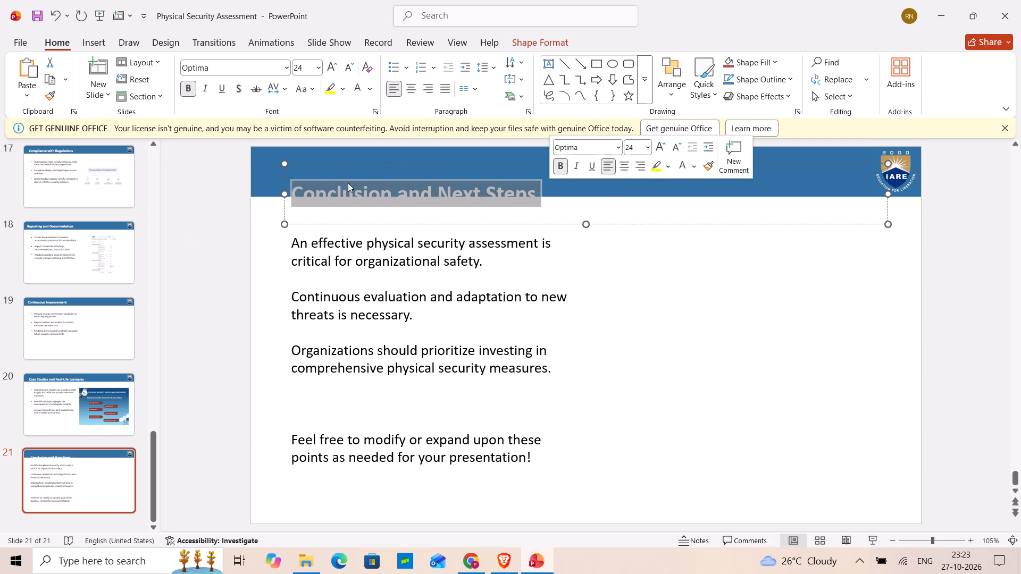
pyautogui.moveTo(336, 164); pyautogui.dragTo(323, 149)
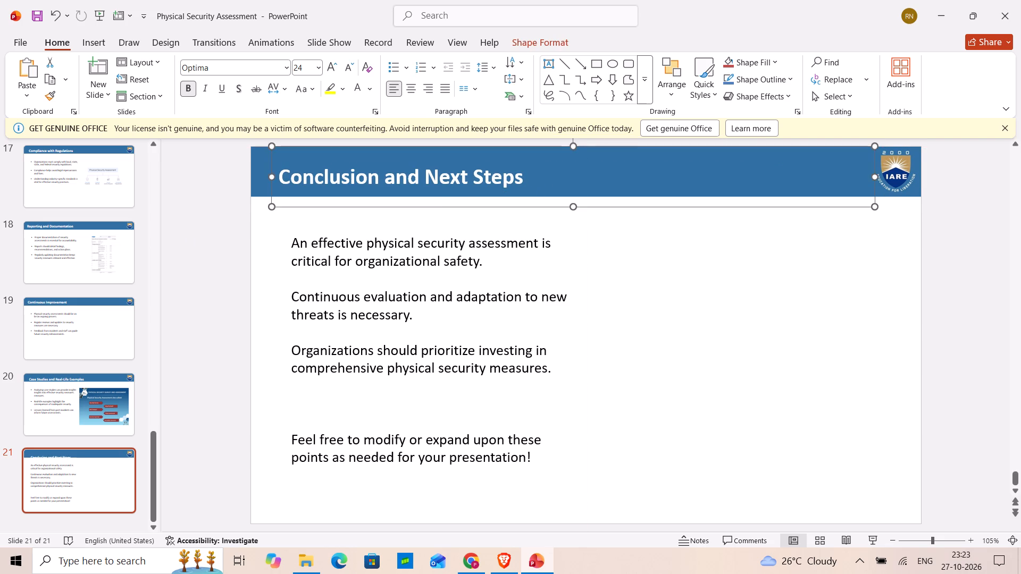
# Delete the closing sentence "Feel free to modify or expand upon these points as needed for your presentation!" from slide 21.
pyautogui.click(320, 288)
pyautogui.moveTo(294, 244); pyautogui.dragTo(545, 463)
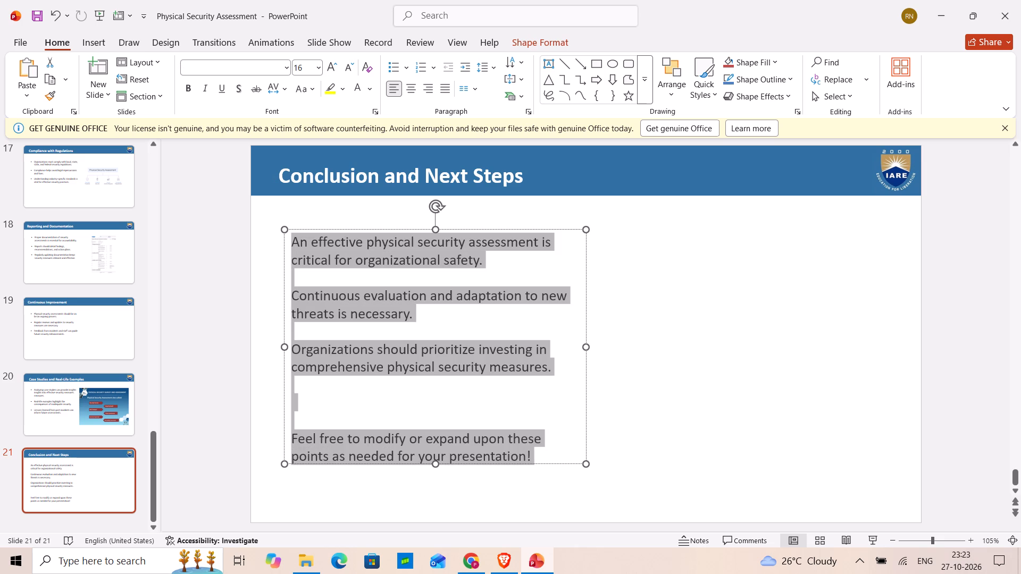
pyautogui.moveTo(545, 463); pyautogui.dragTo(550, 459)
pyautogui.click(371, 409)
pyautogui.moveTo(292, 438); pyautogui.dragTo(291, 437)
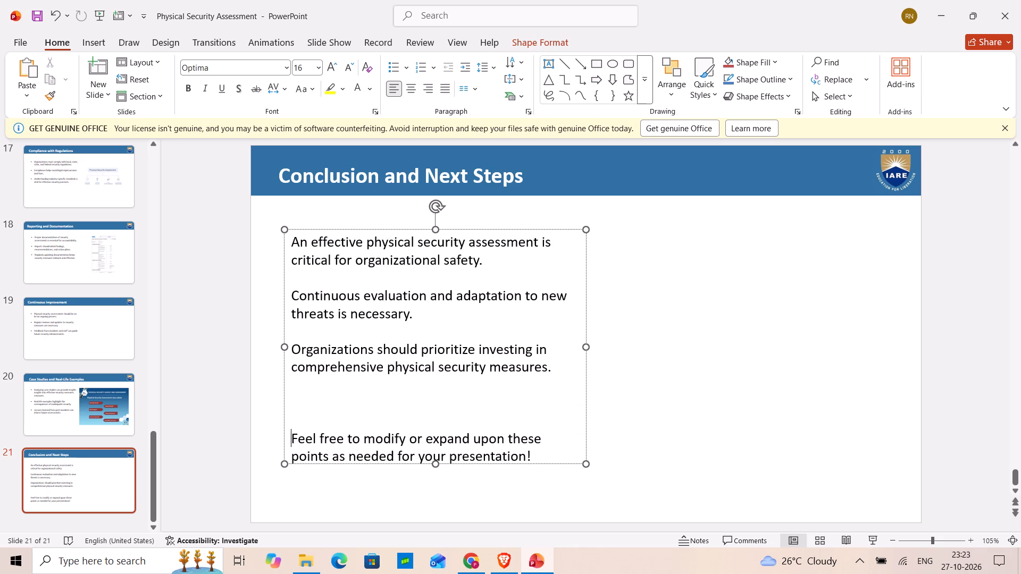
pyautogui.moveTo(291, 437); pyautogui.dragTo(545, 454)
pyautogui.rightClick(540, 448)
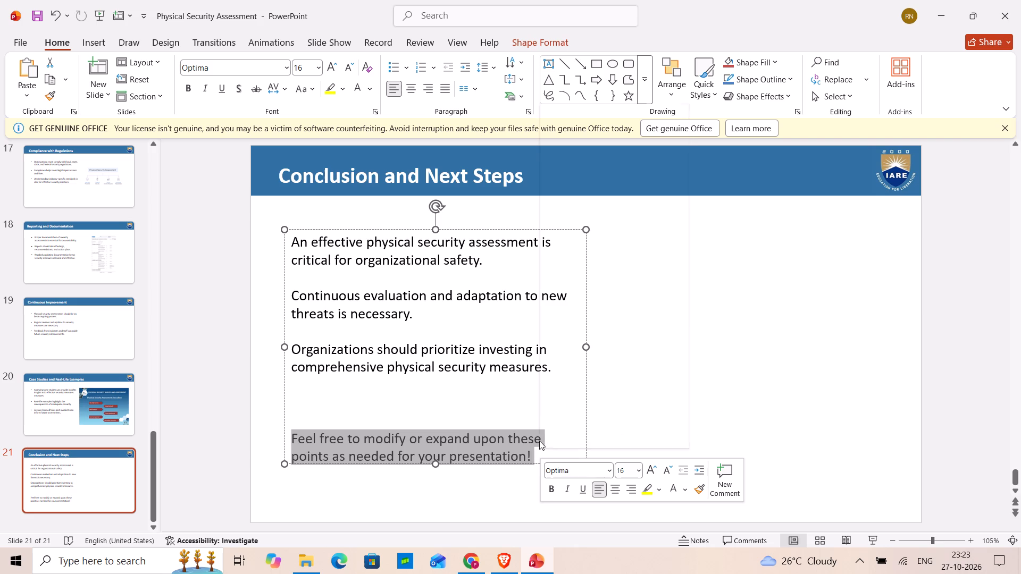
pyautogui.press('BackSpace')
pyautogui.click(508, 428)
pyautogui.press('BackSpace')
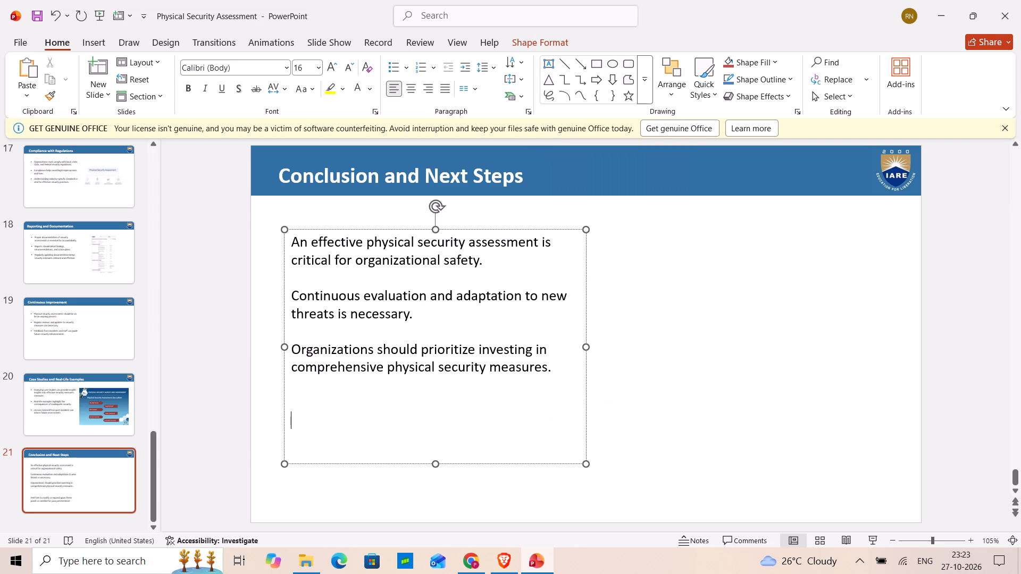
# Apply filled square bullets to all the remaining body text on slide 21.
pyautogui.moveTo(291, 240); pyautogui.dragTo(576, 422)
pyautogui.click(409, 65)
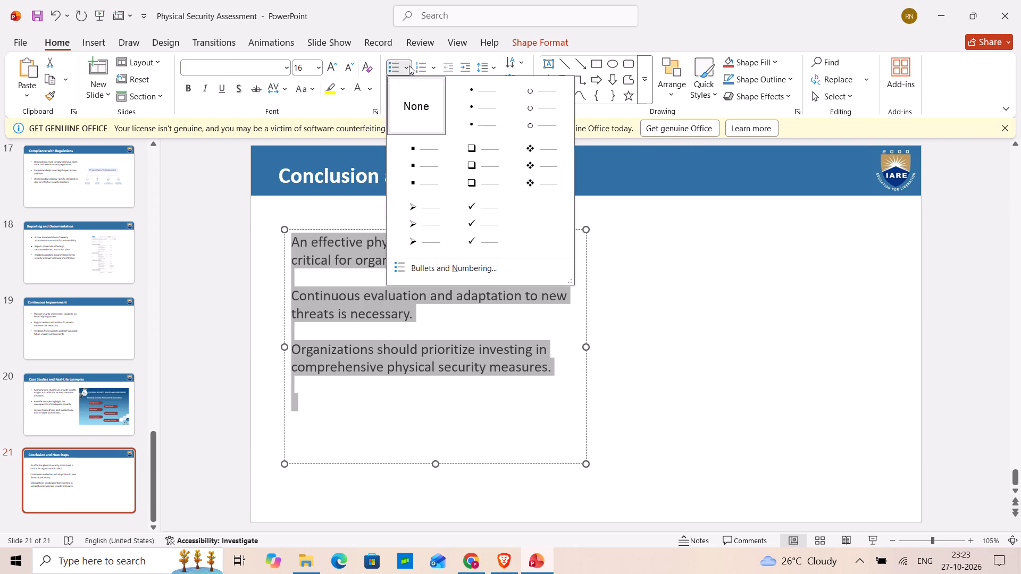
pyautogui.click(426, 159)
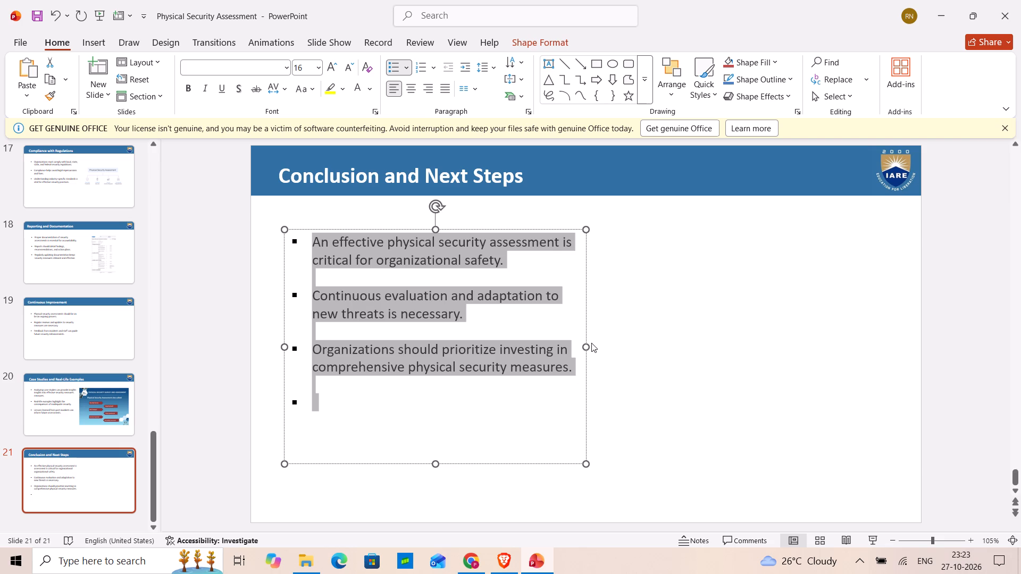
# Widen the body text box on slide 21 to the right, across the space freed by the picture.
pyautogui.moveTo(587, 348); pyautogui.dragTo(828, 373)
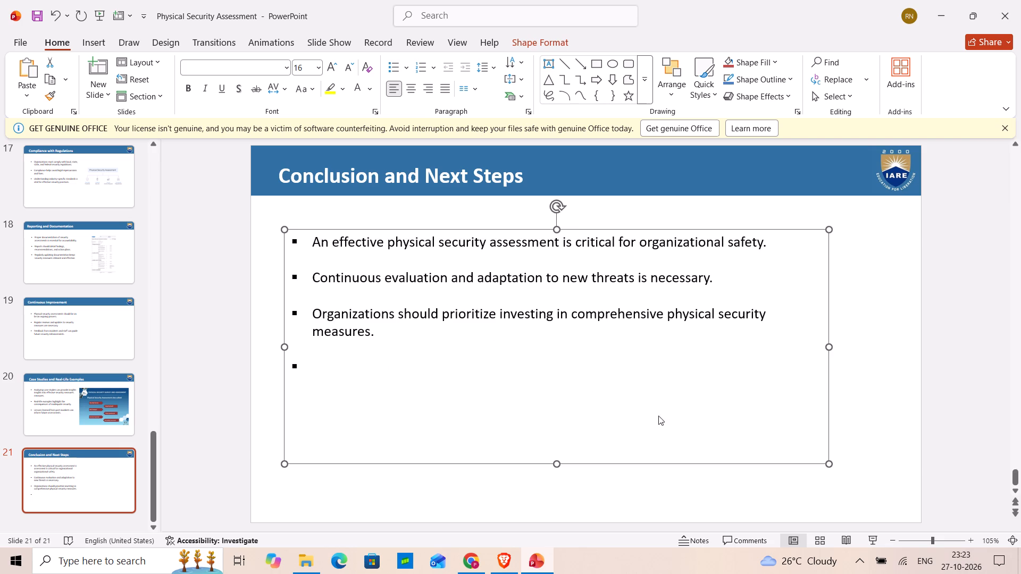
# Remove the empty fourth bullet below the last point on slide 21 and deselect the text box.
pyautogui.click(370, 384)
pyautogui.click(340, 366)
pyautogui.press('BackSpace')
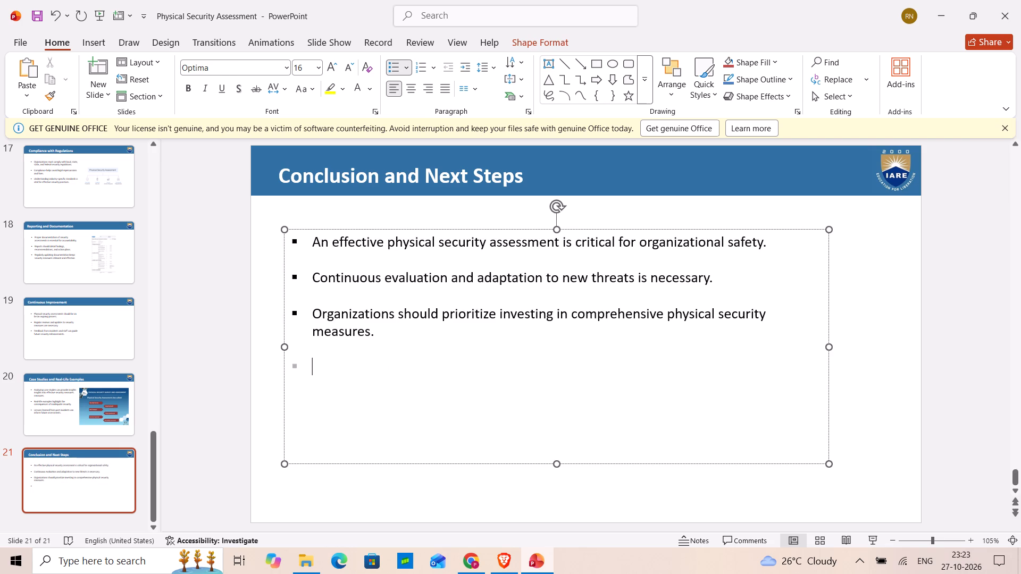
pyautogui.press('BackSpace')
pyautogui.click(334, 381)
pyautogui.click(876, 282)
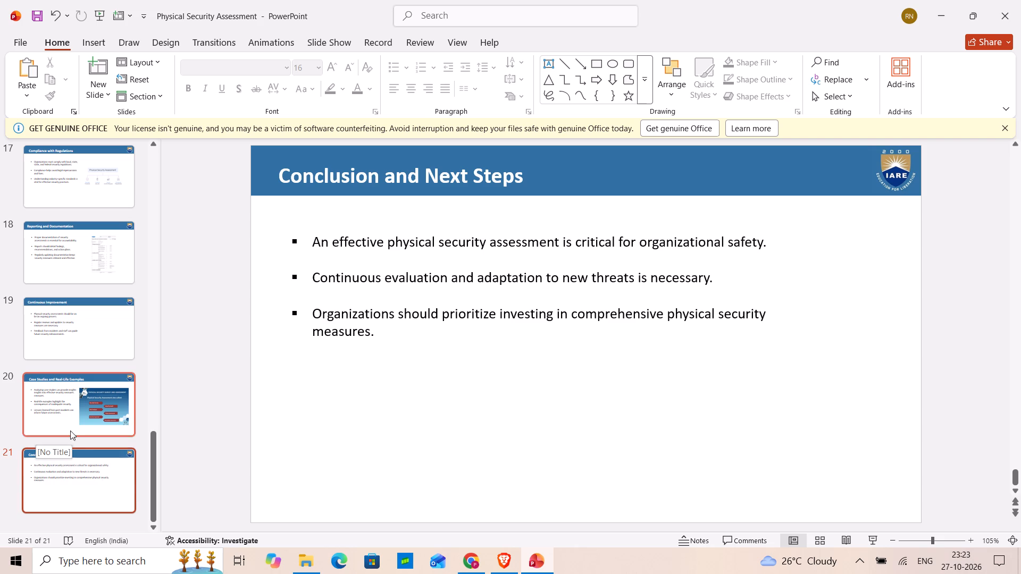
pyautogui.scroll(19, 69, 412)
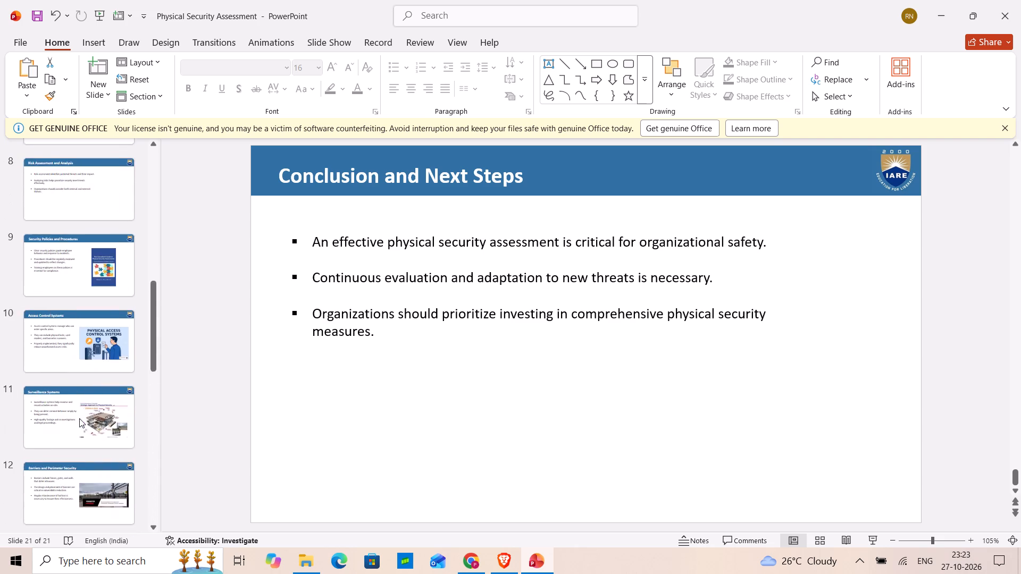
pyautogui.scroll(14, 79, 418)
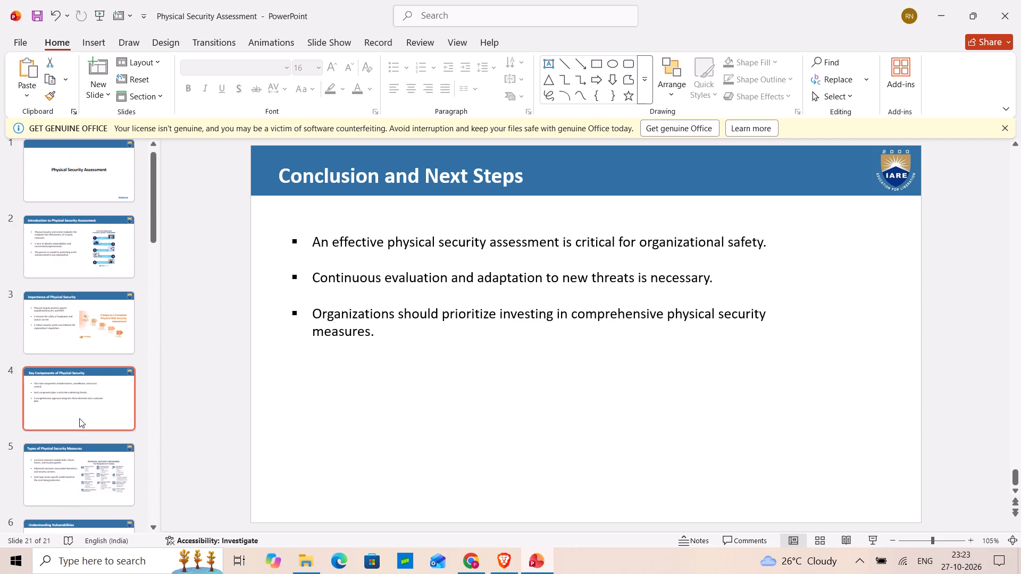
# Switch to Chrome and search Google Images for "Physical Security Assessment" in a new tab, closing the SlideMake tab.
pyautogui.scroll(4, 79, 418)
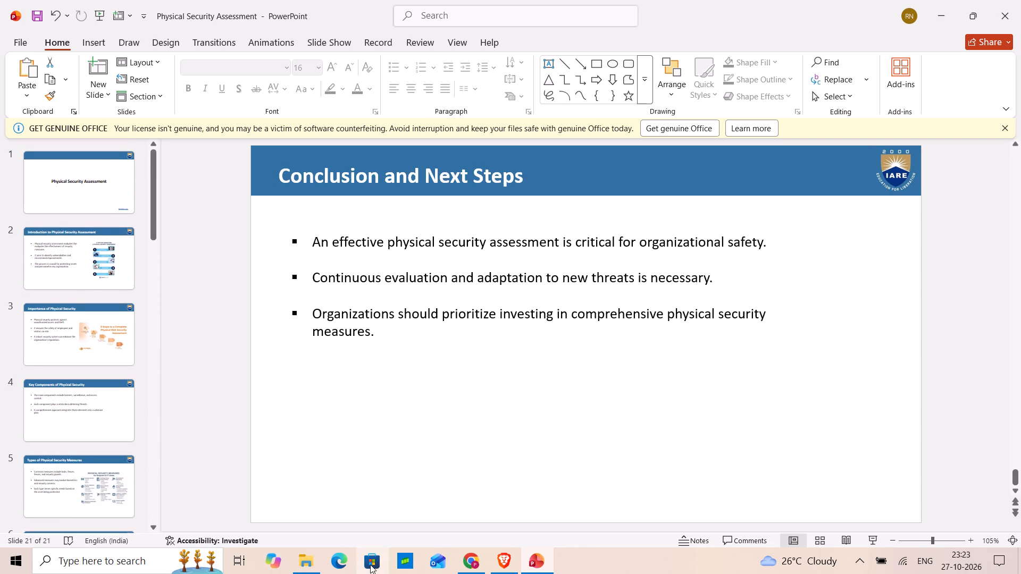
pyautogui.click(470, 564)
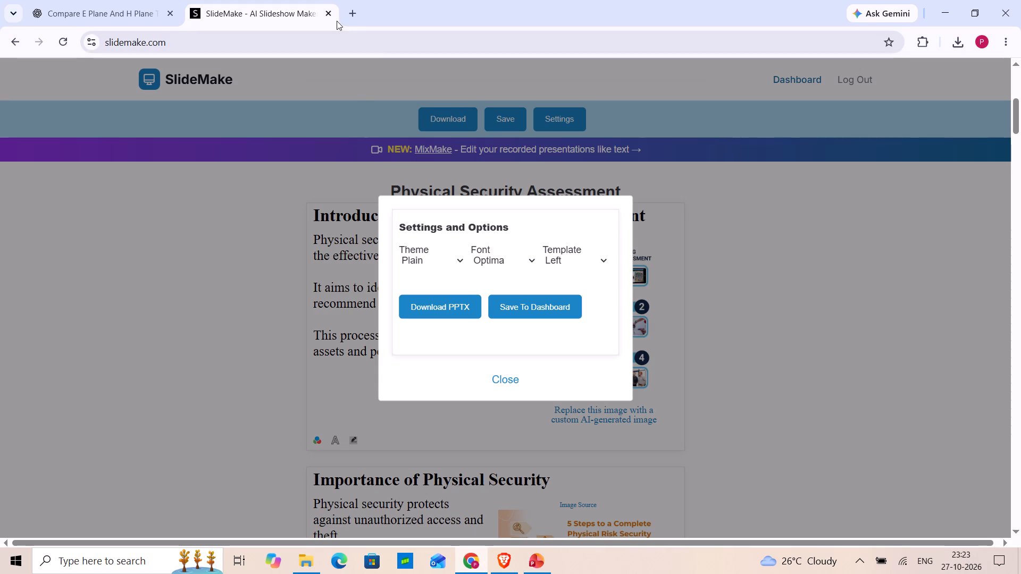
pyautogui.click(350, 16)
pyautogui.click(366, 260)
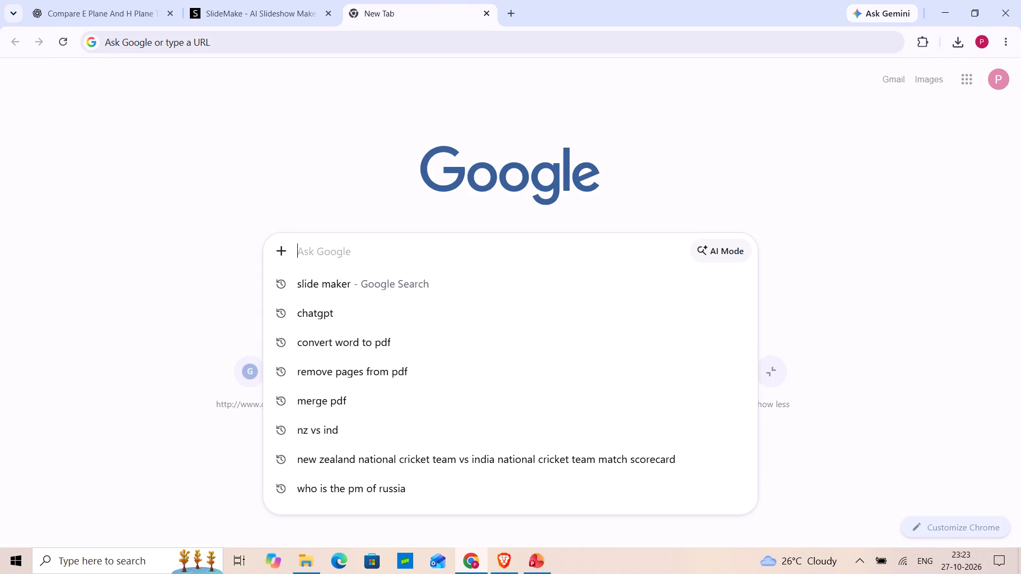
pyautogui.hotkey('ctrl', 'v')
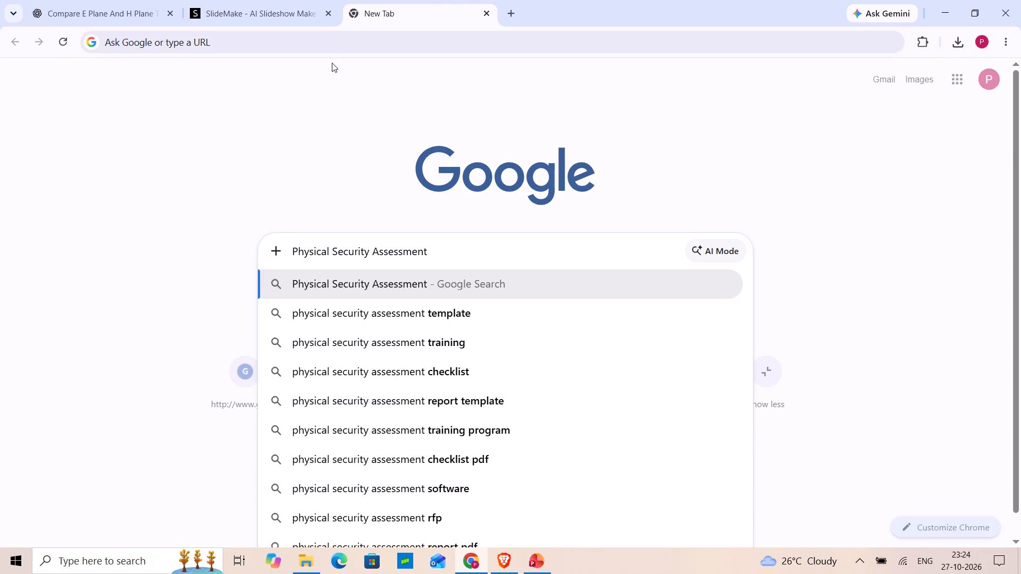
pyautogui.click(331, 12)
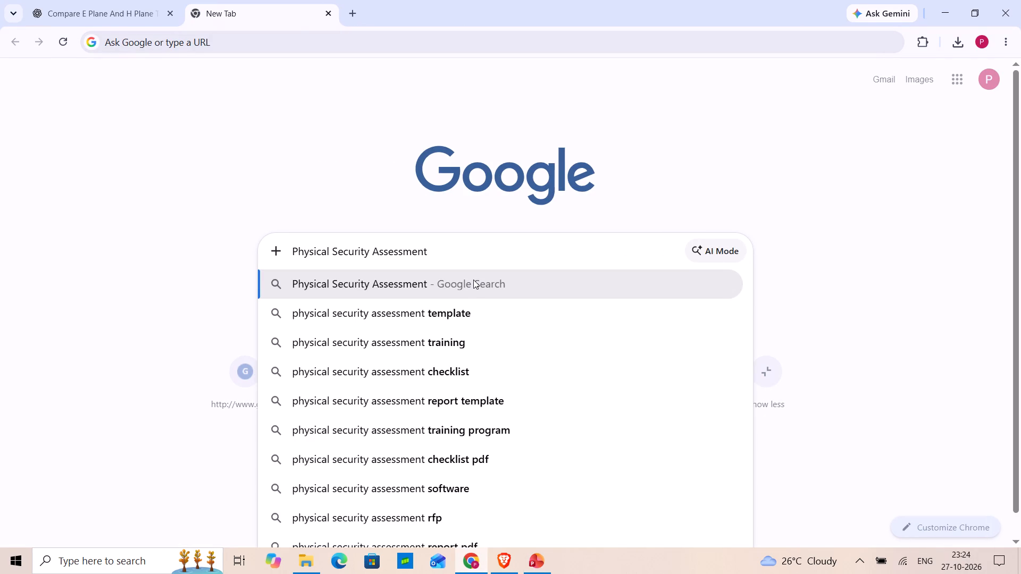
pyautogui.press('Return')
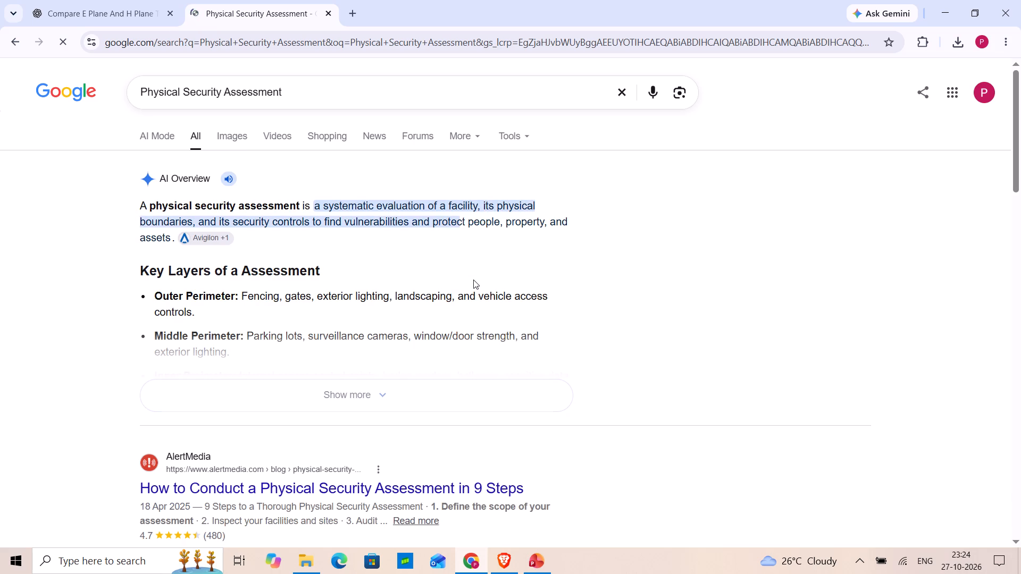
pyautogui.click(233, 139)
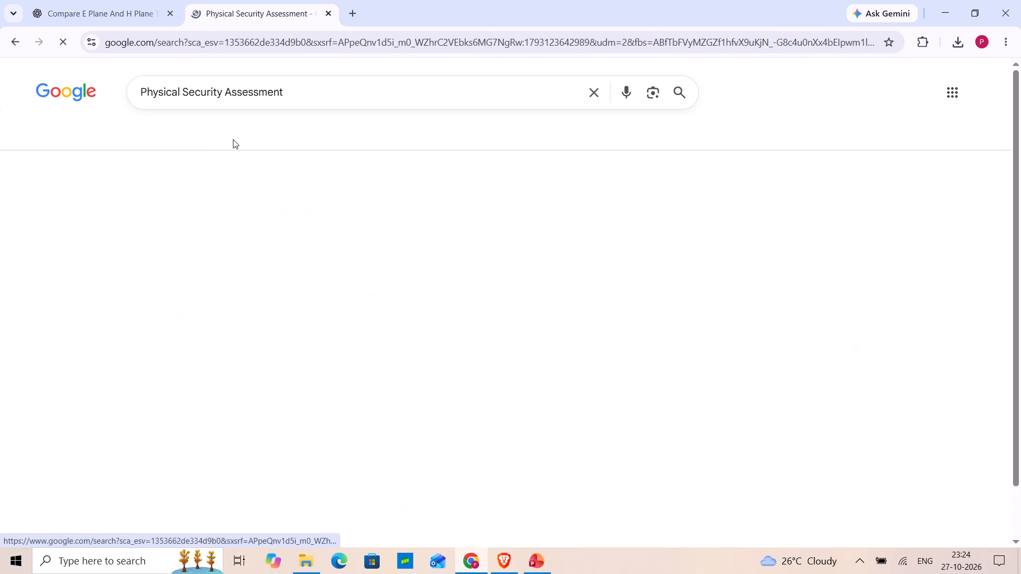
# Copy the GeeksforGeeks "PHYSICAL SECURITY" picture of a hand touching hexagonal padlock icons.
pyautogui.rightClick(87, 267)
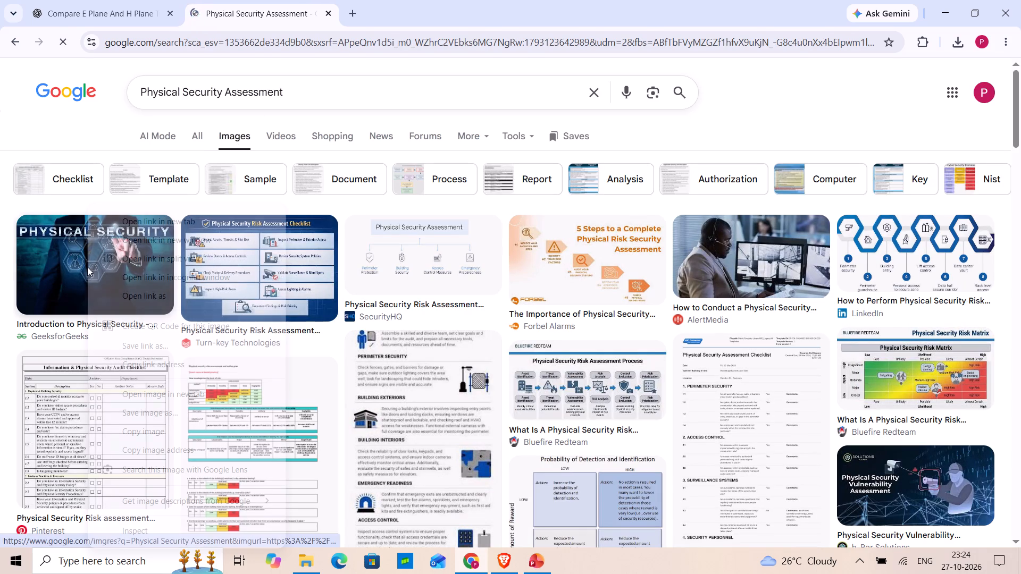
pyautogui.click(151, 434)
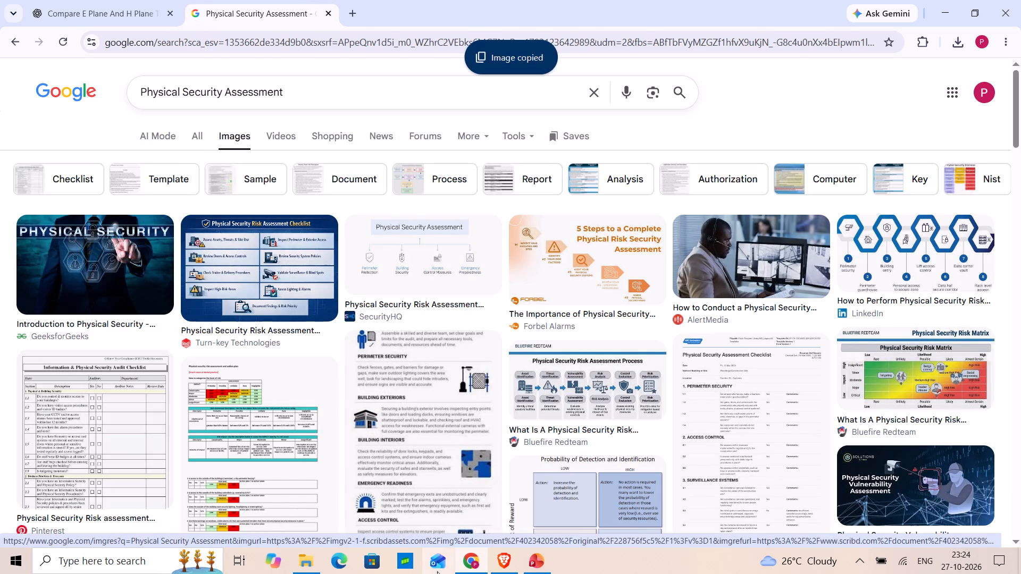
# Return to PowerPoint and narrow the body text box on slide 8, Risk Assessment and Analysis, to free space on its right.
pyautogui.click(533, 562)
pyautogui.scroll(3, 3, 256)
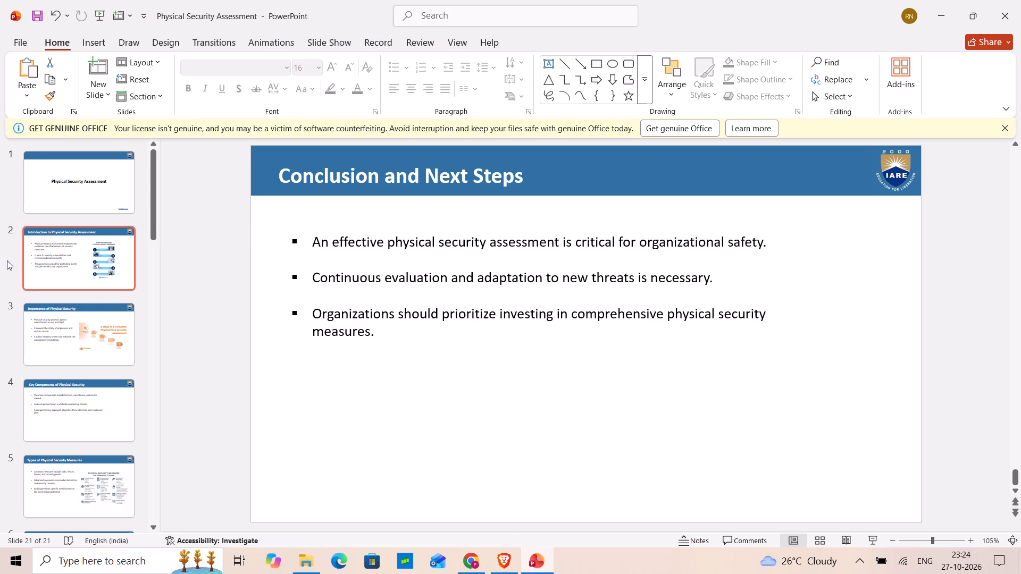
pyautogui.scroll(10, 7, 260)
pyautogui.click(115, 425)
pyautogui.click(111, 471)
pyautogui.scroll(-9, 114, 466)
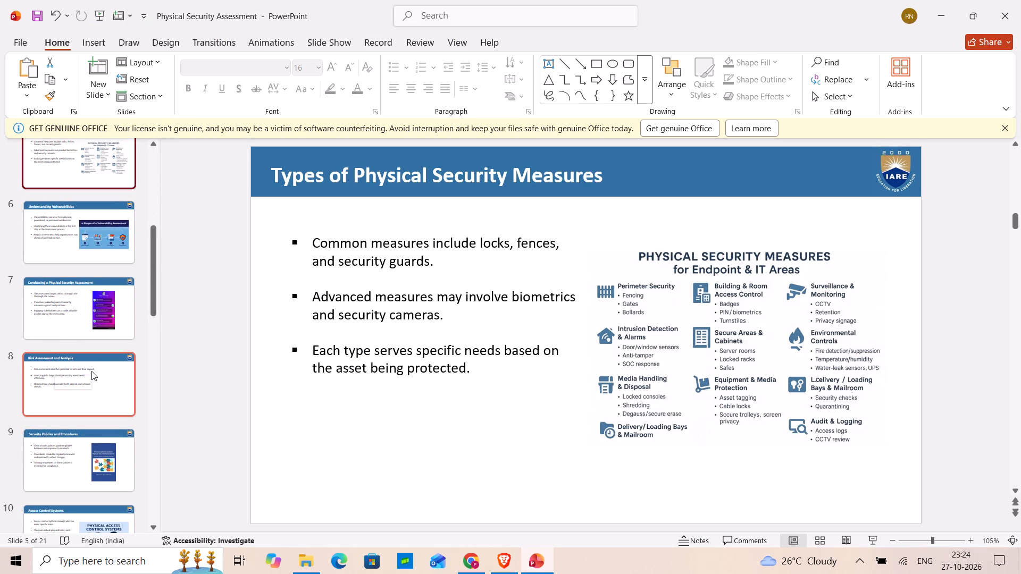
pyautogui.click(91, 371)
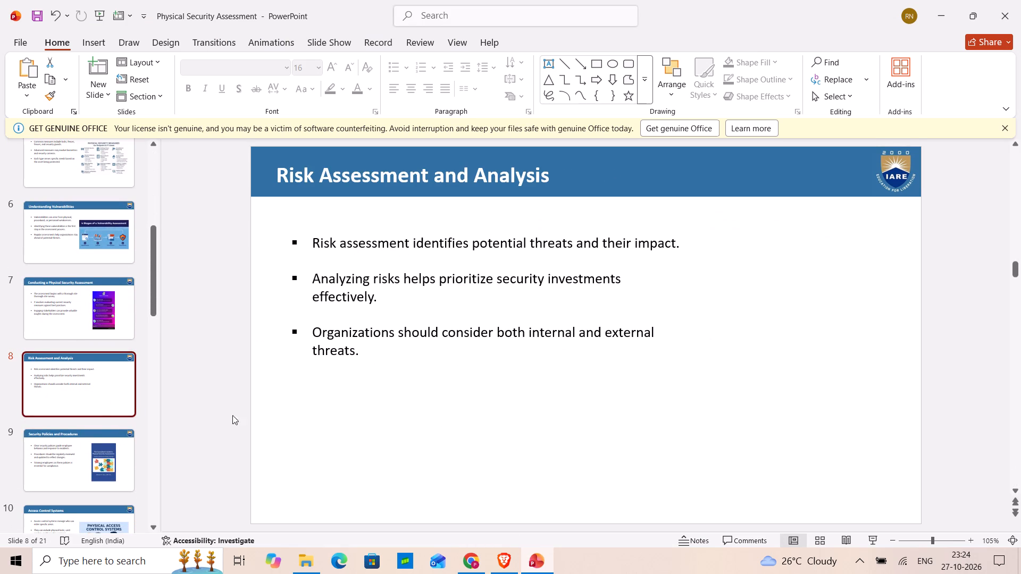
pyautogui.scroll(4, 105, 396)
pyautogui.scroll(-3, 106, 395)
pyautogui.click(107, 406)
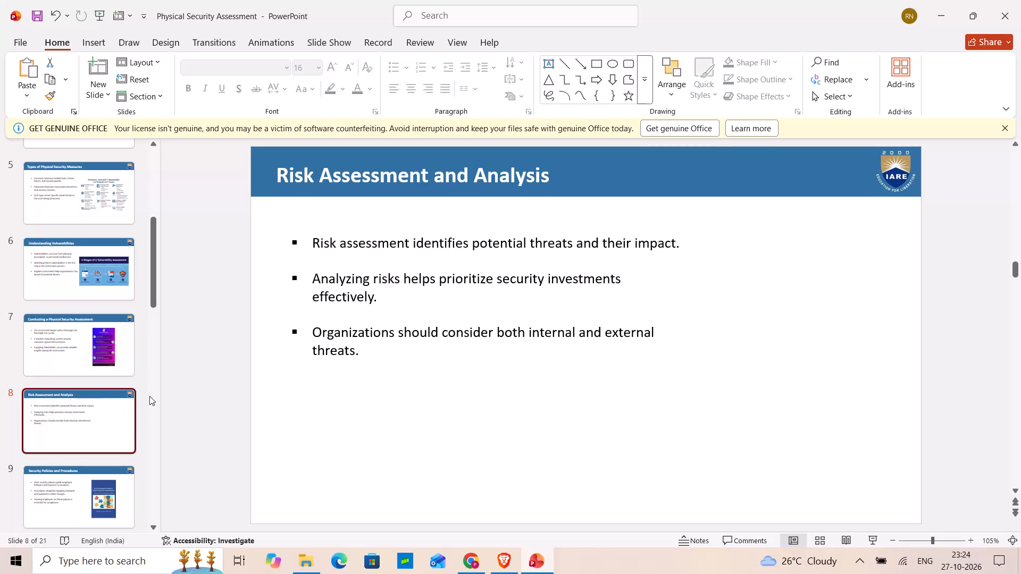
pyautogui.click(396, 317)
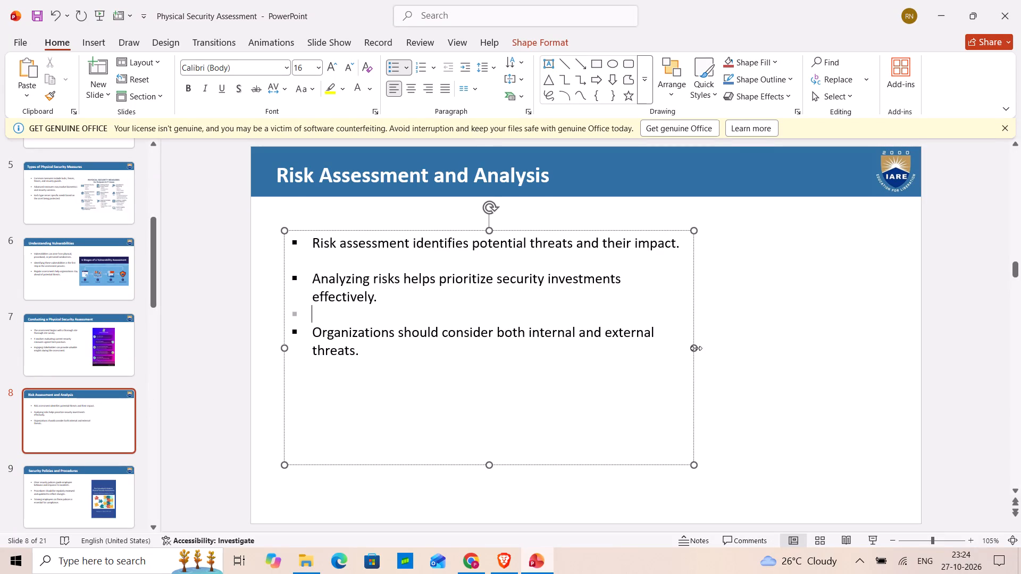
pyautogui.moveTo(694, 348); pyautogui.dragTo(651, 366)
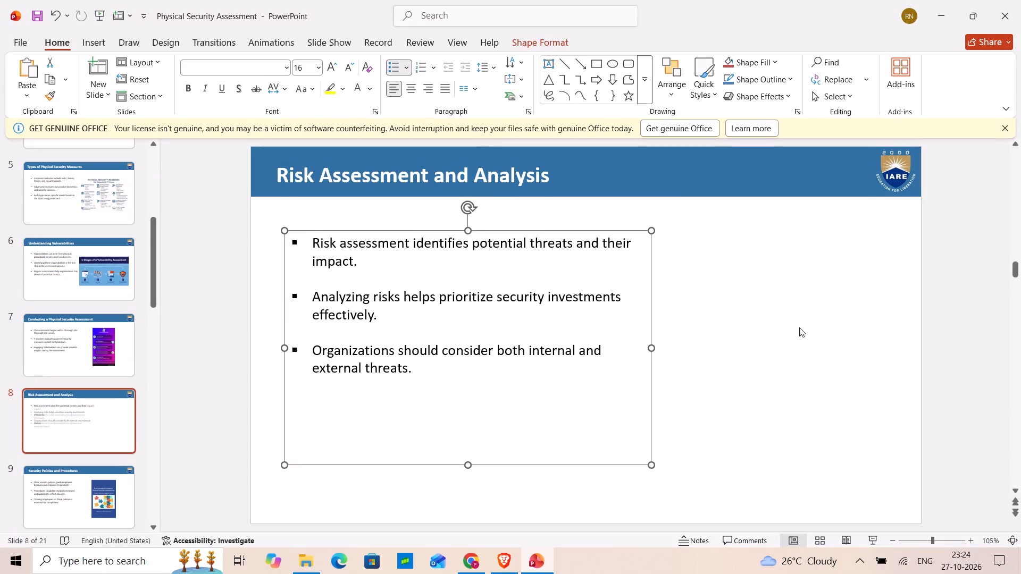
# Paste the copied "PHYSICAL SECURITY" picture onto slide 8.
pyautogui.click(800, 327)
pyautogui.rightClick(828, 290)
pyautogui.click(902, 341)
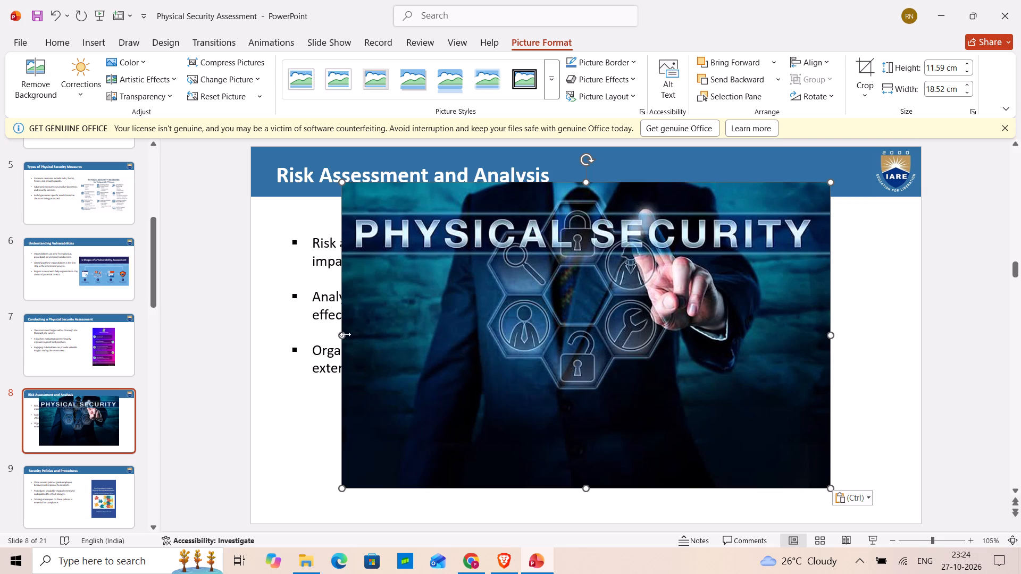
# Shrink the picture on slide 8 to about 7.18 cm wide by 7.6 cm high and place it to the right of the bullets.
pyautogui.moveTo(342, 335); pyautogui.dragTo(576, 401)
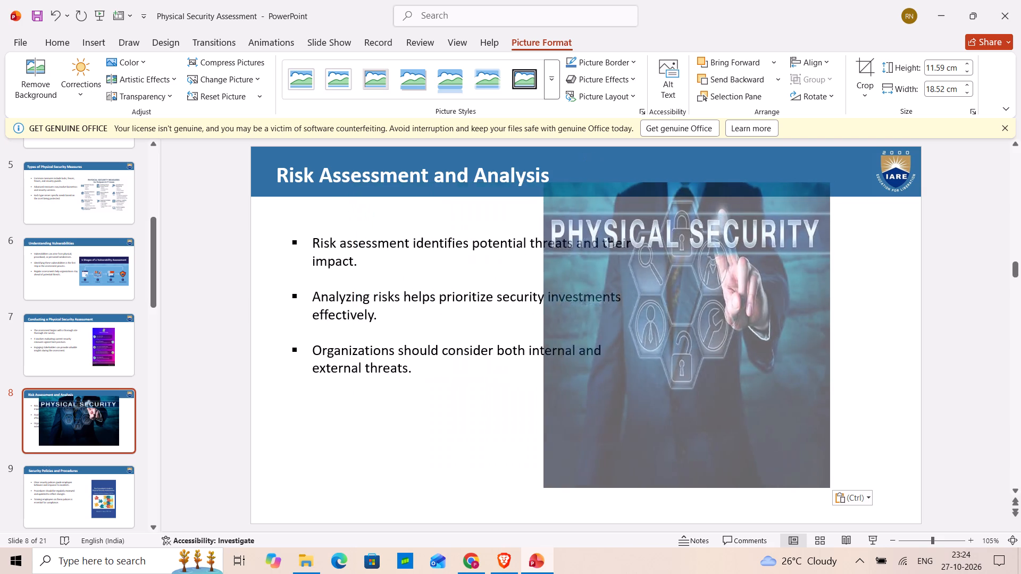
pyautogui.moveTo(576, 401); pyautogui.dragTo(641, 416)
pyautogui.moveTo(738, 181); pyautogui.dragTo(742, 191)
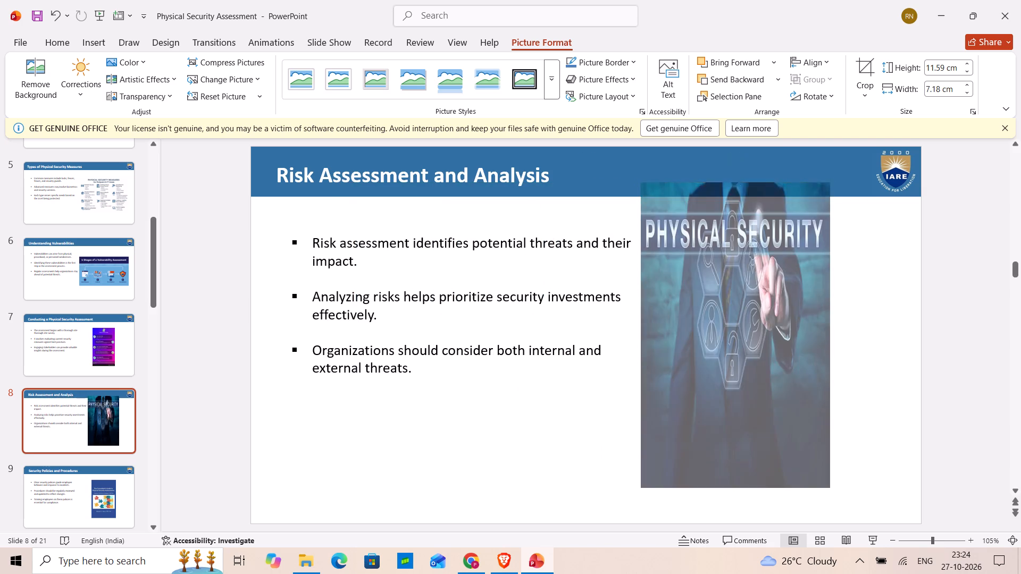
pyautogui.moveTo(742, 191); pyautogui.dragTo(769, 289)
pyautogui.moveTo(743, 328); pyautogui.dragTo(790, 284)
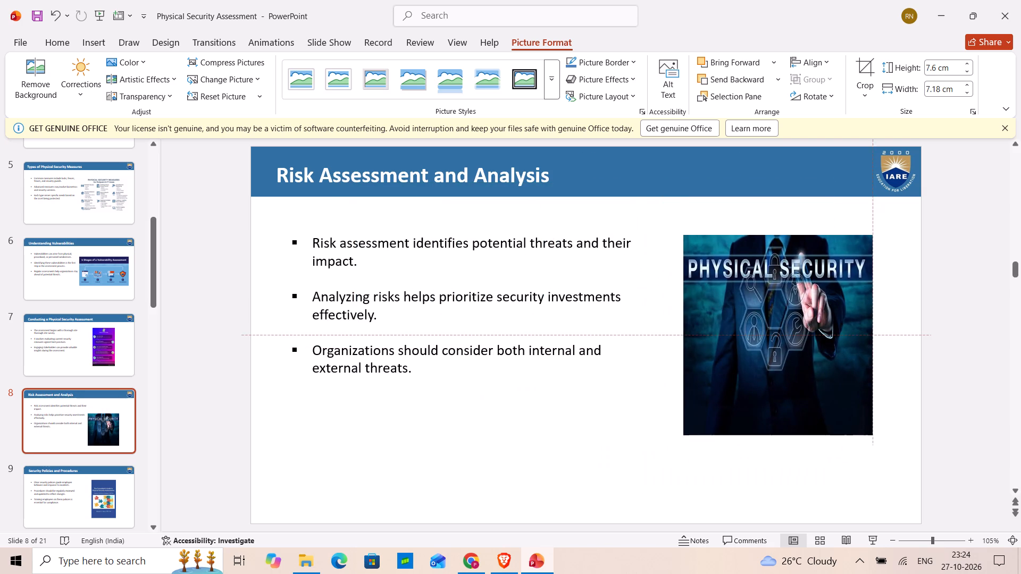
pyautogui.moveTo(790, 284); pyautogui.dragTo(781, 284)
pyautogui.click(647, 375)
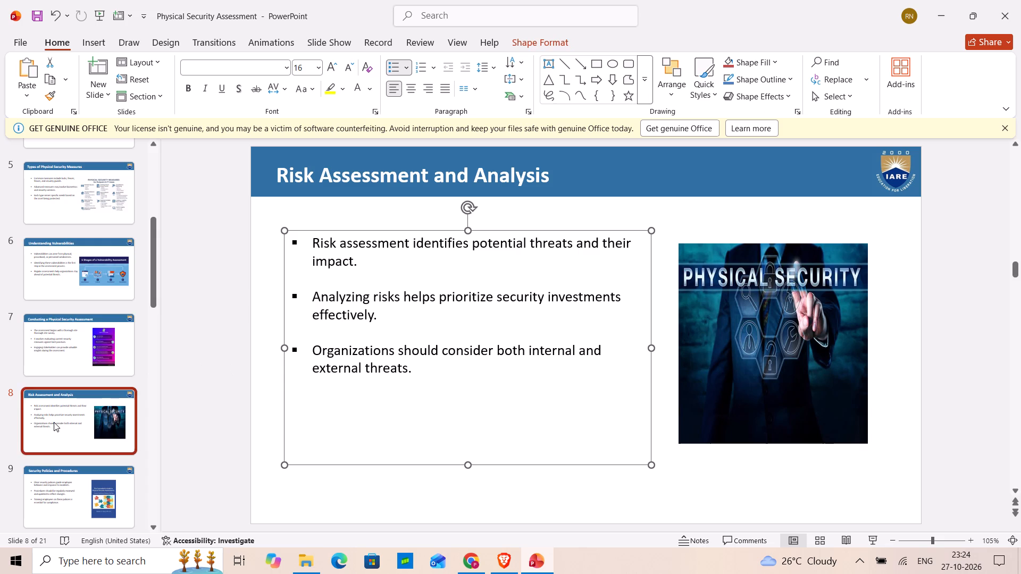
# Copy the Forbel "5 Steps to a Complete Physical Risk Security Assessment" image from Chrome and paste it onto slide 14, Employee Training and Awareness.
pyautogui.scroll(-13, 54, 422)
pyautogui.click(86, 407)
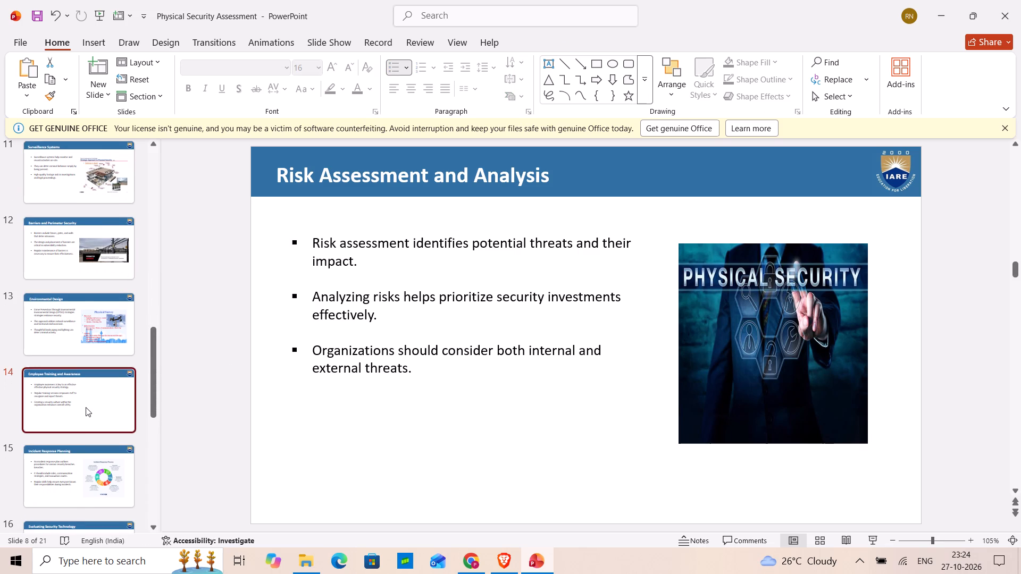
pyautogui.click(469, 559)
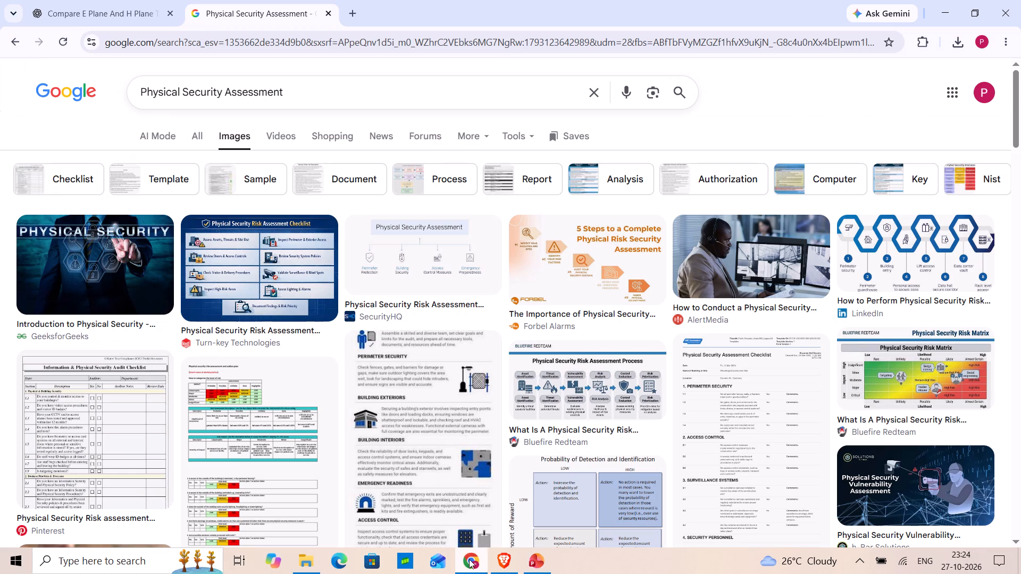
pyautogui.rightClick(621, 272)
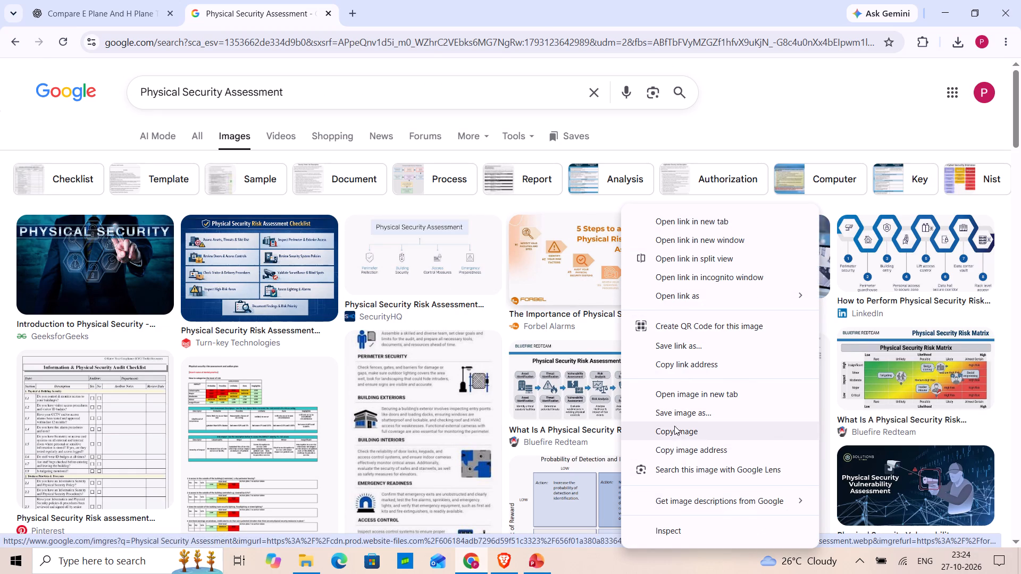
pyautogui.click(674, 432)
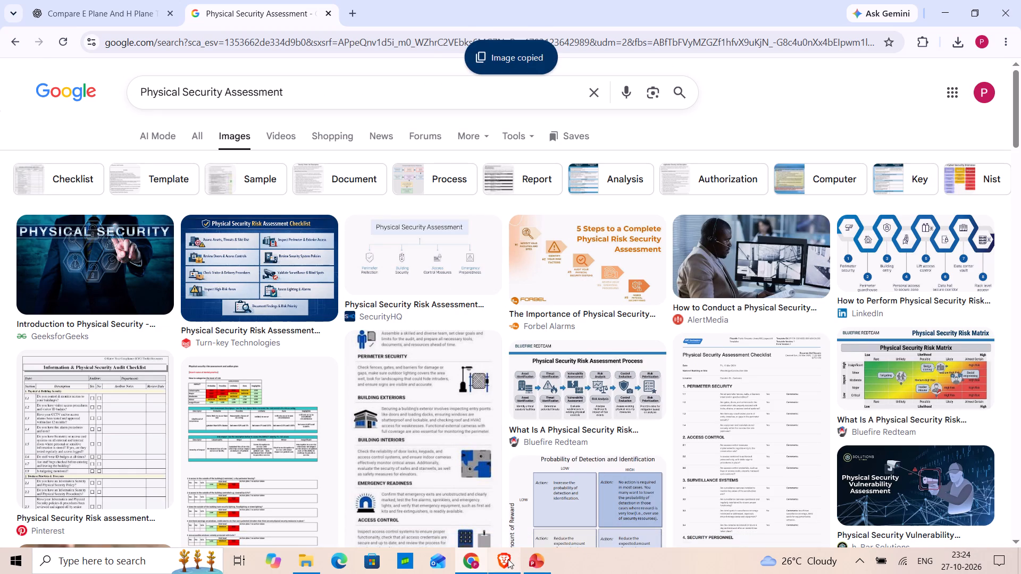
pyautogui.click(541, 559)
pyautogui.rightClick(792, 313)
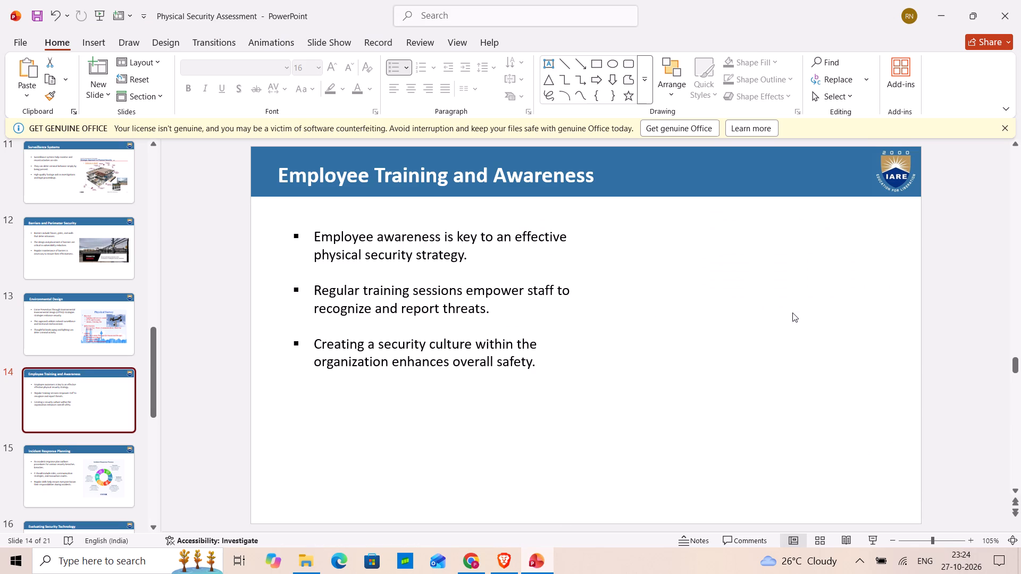
pyautogui.click(859, 363)
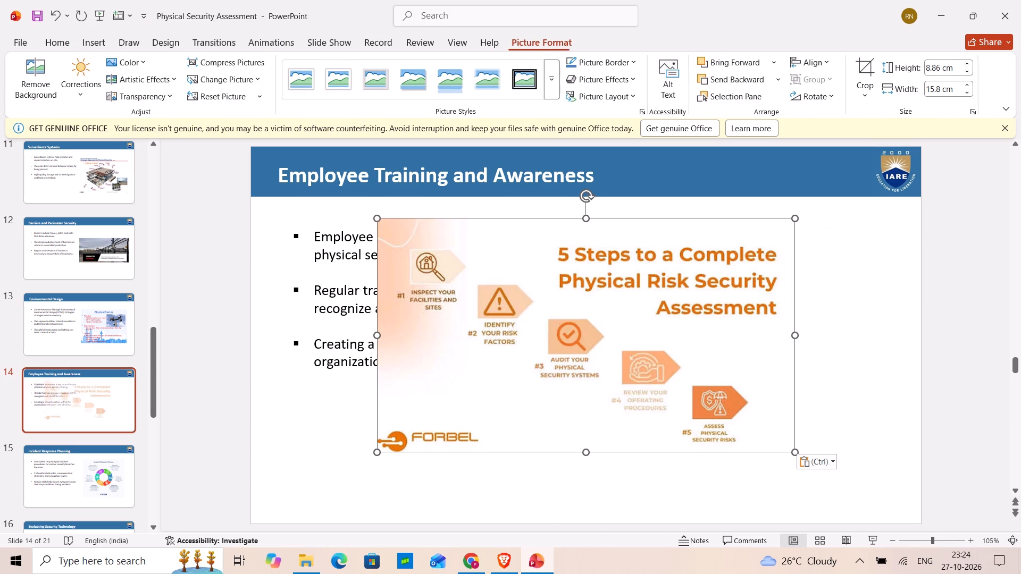
# Shrink the Forbel picture on slide 14 to about half its width and 6.56 cm high, placed to the right of the bullets.
pyautogui.moveTo(378, 336); pyautogui.dragTo(504, 385)
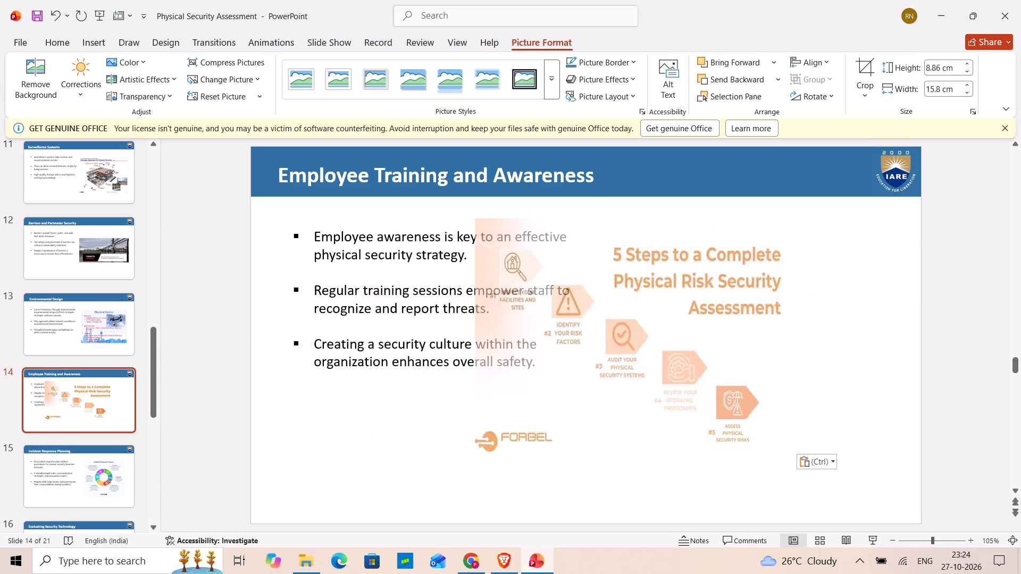
pyautogui.moveTo(504, 385); pyautogui.dragTo(588, 406)
pyautogui.moveTo(731, 292); pyautogui.dragTo(797, 308)
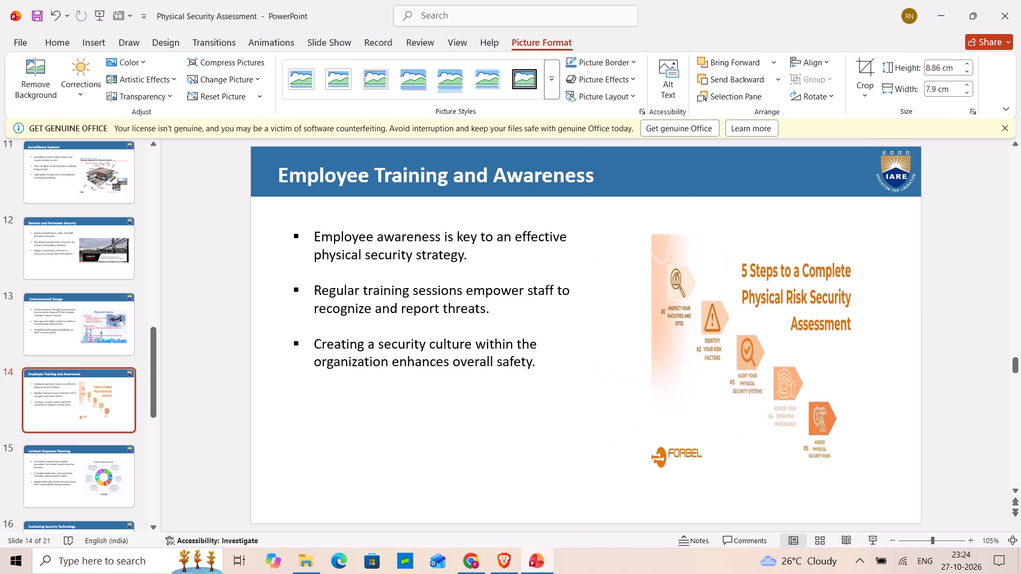
pyautogui.moveTo(797, 308); pyautogui.dragTo(781, 288)
pyautogui.moveTo(742, 217); pyautogui.dragTo(747, 249)
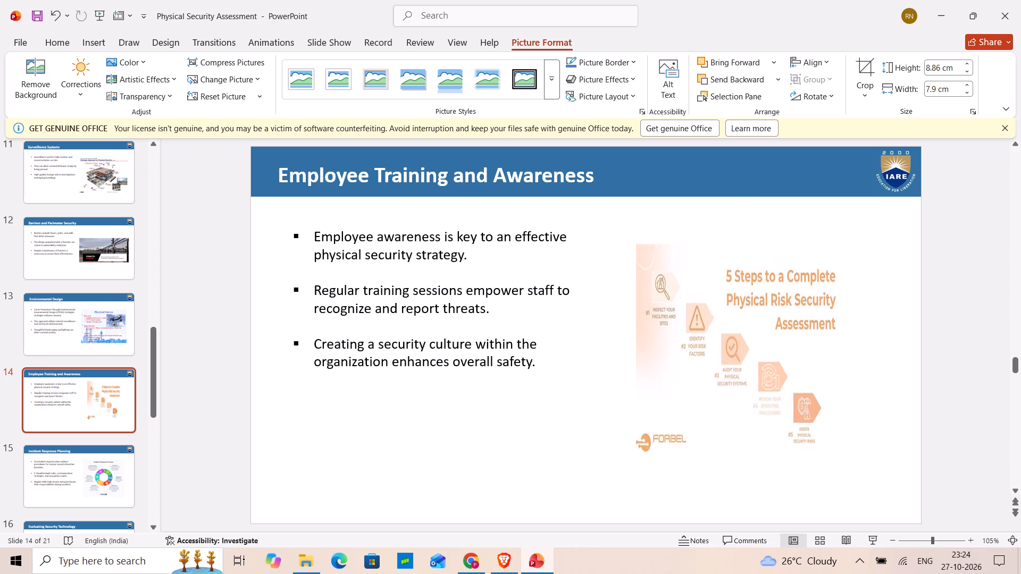
pyautogui.moveTo(747, 249); pyautogui.dragTo(756, 282)
pyautogui.moveTo(767, 334); pyautogui.dragTo(770, 307)
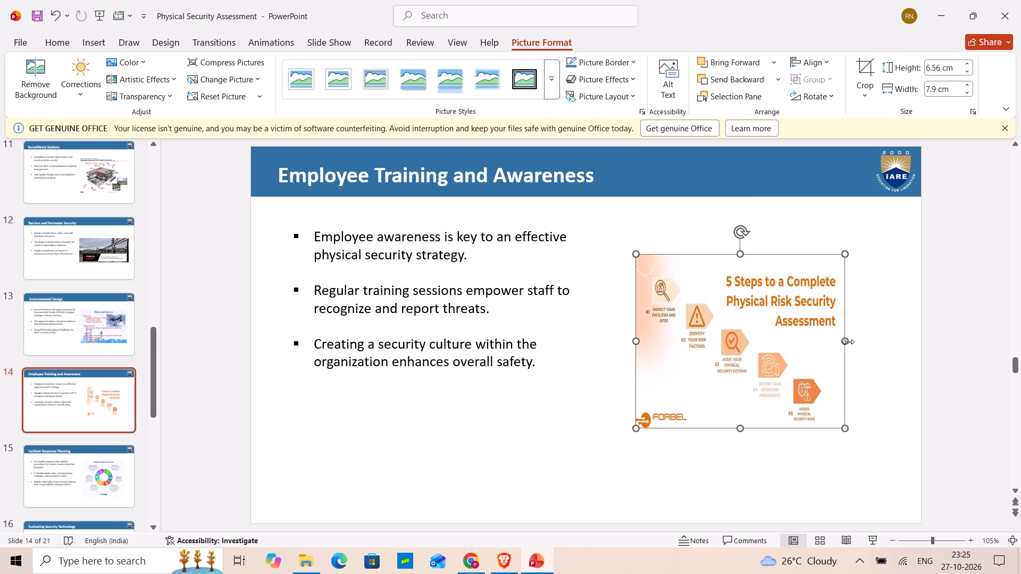
pyautogui.moveTo(847, 340); pyautogui.dragTo(866, 343)
pyautogui.click(772, 360)
pyautogui.click(557, 372)
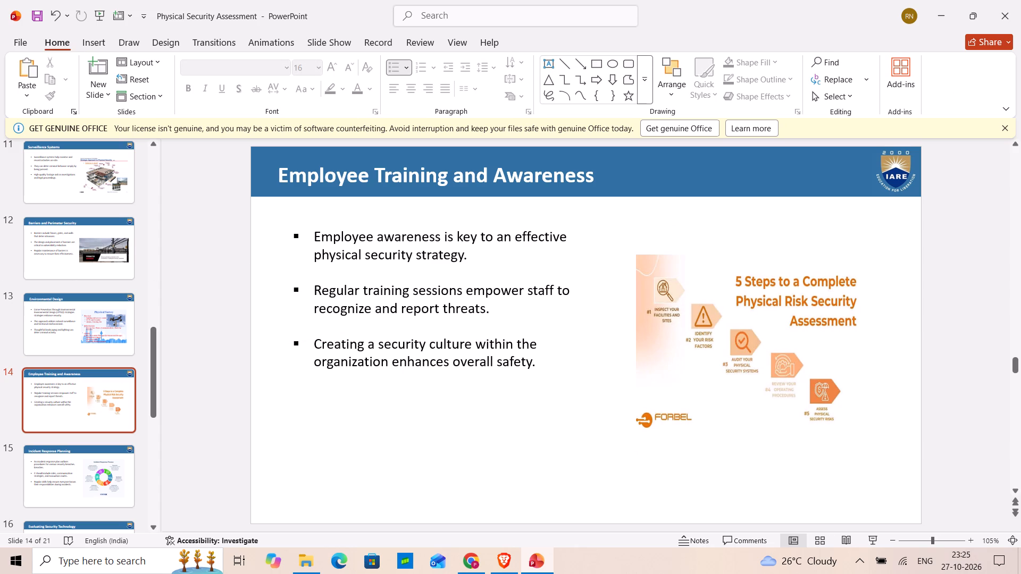
# Delete the Forbel "5 Steps to a Complete Physical Risk Security Assessment" picture from slide 14, Employee Training and Awareness.
pyautogui.scroll(-7, 76, 373)
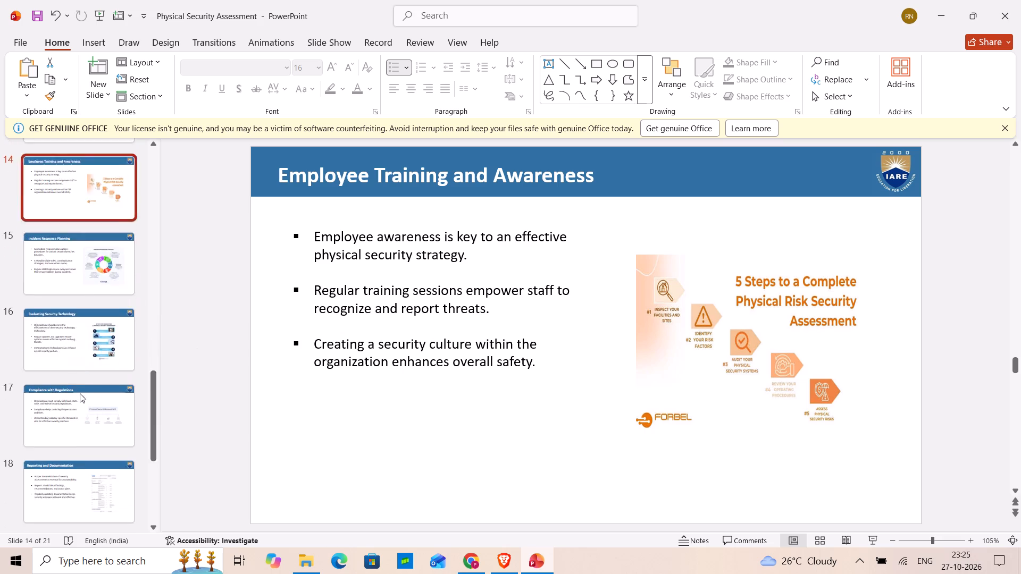
pyautogui.scroll(-6, 80, 393)
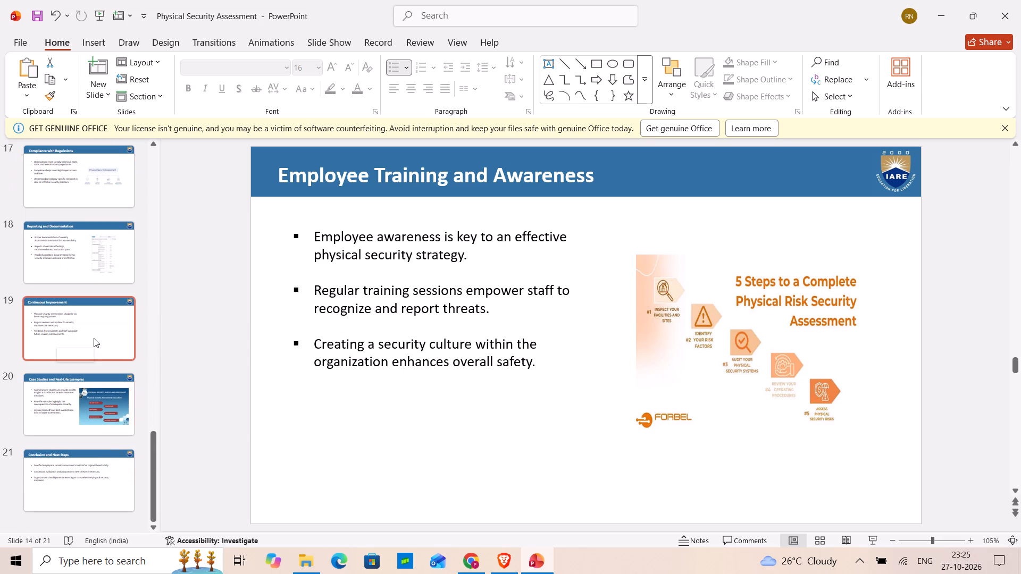
pyautogui.click(94, 336)
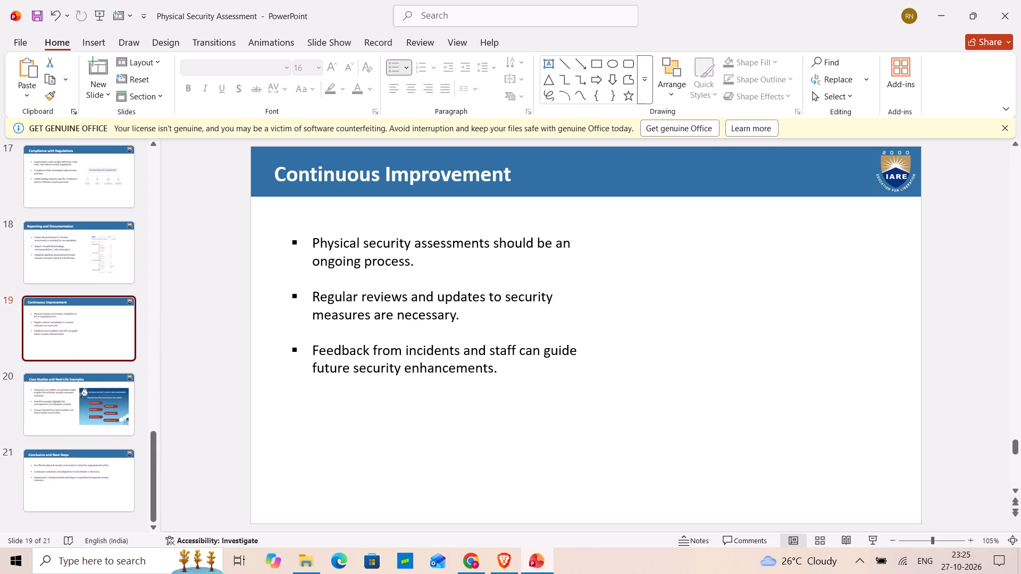
pyautogui.scroll(5, 67, 336)
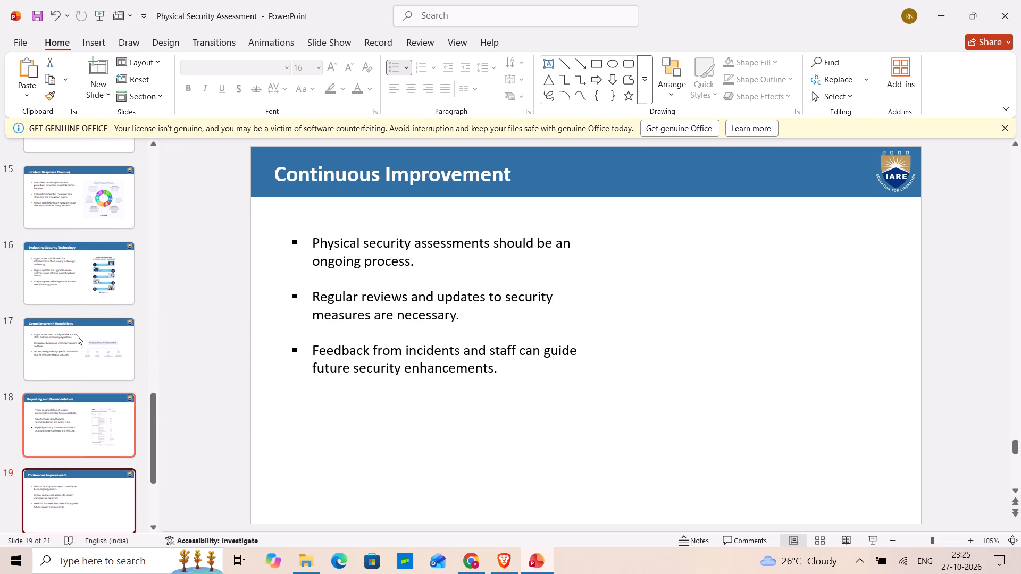
pyautogui.scroll(4, 82, 334)
pyautogui.click(115, 292)
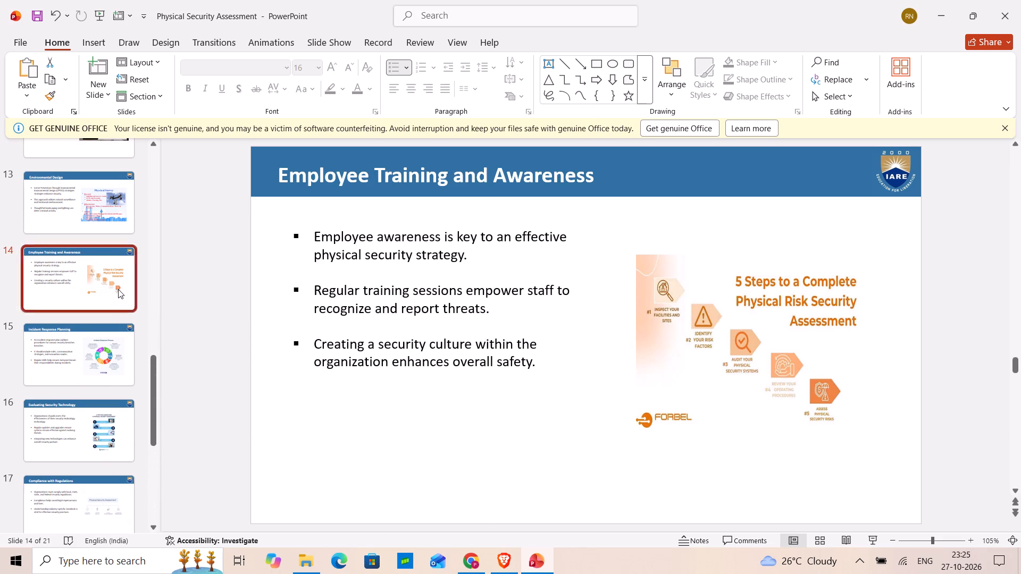
pyautogui.click(682, 392)
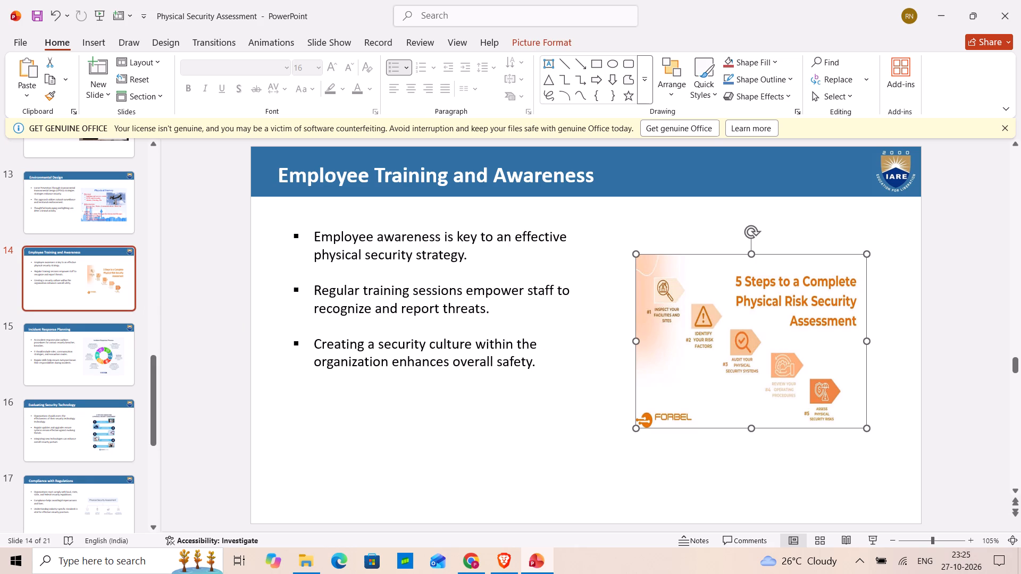
pyautogui.press('Delete')
# Widen the bullet text box on slide 14 so that each bullet fits on a single line.
pyautogui.click(516, 288)
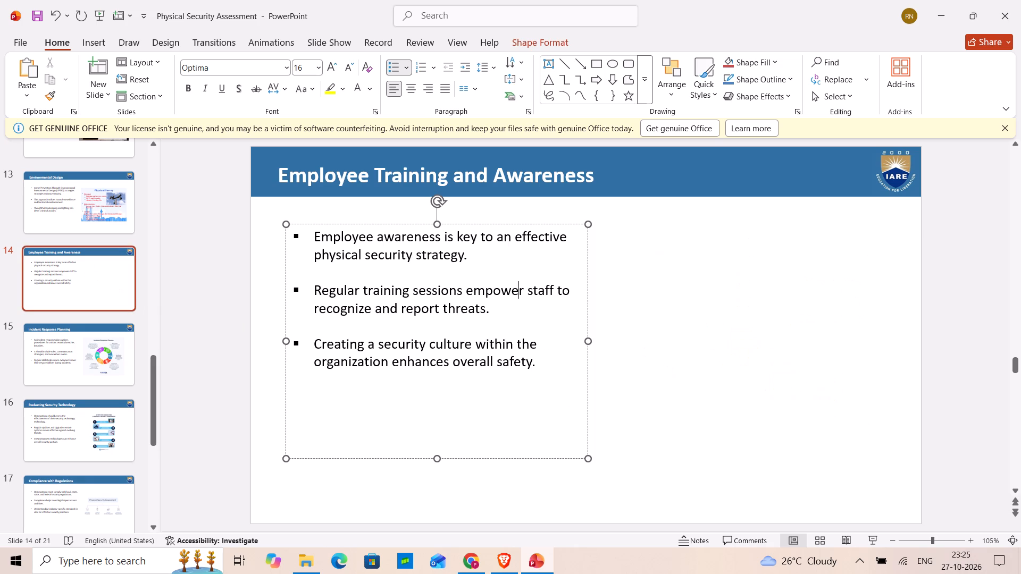
pyautogui.moveTo(589, 340); pyautogui.dragTo(784, 374)
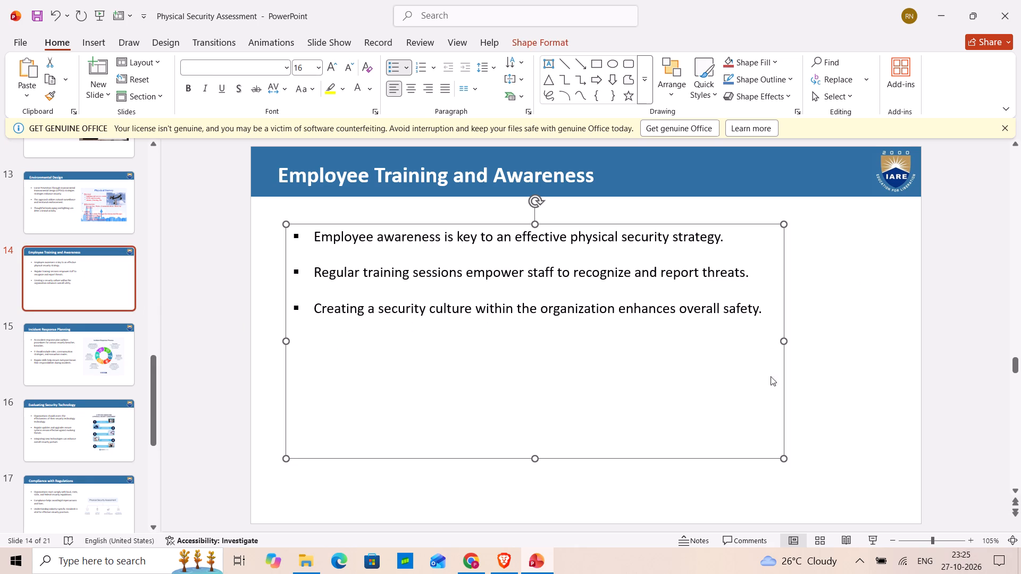
pyautogui.click(565, 377)
# Paste the copied Forbel image as a picture onto slide 19, Continuous Improvement.
pyautogui.scroll(-3, 0, 302)
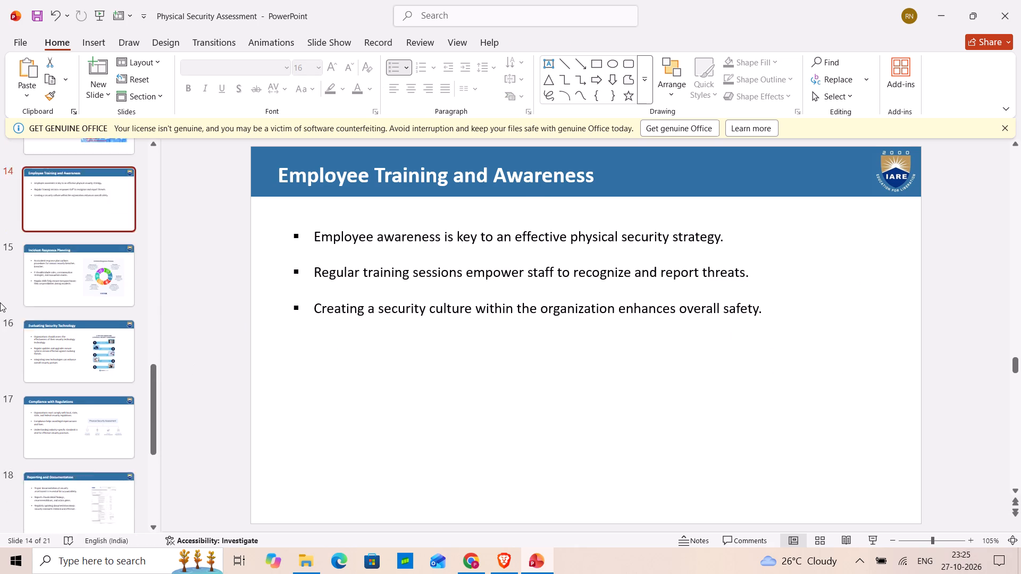
pyautogui.scroll(-5, 0, 302)
pyautogui.scroll(-6, 73, 389)
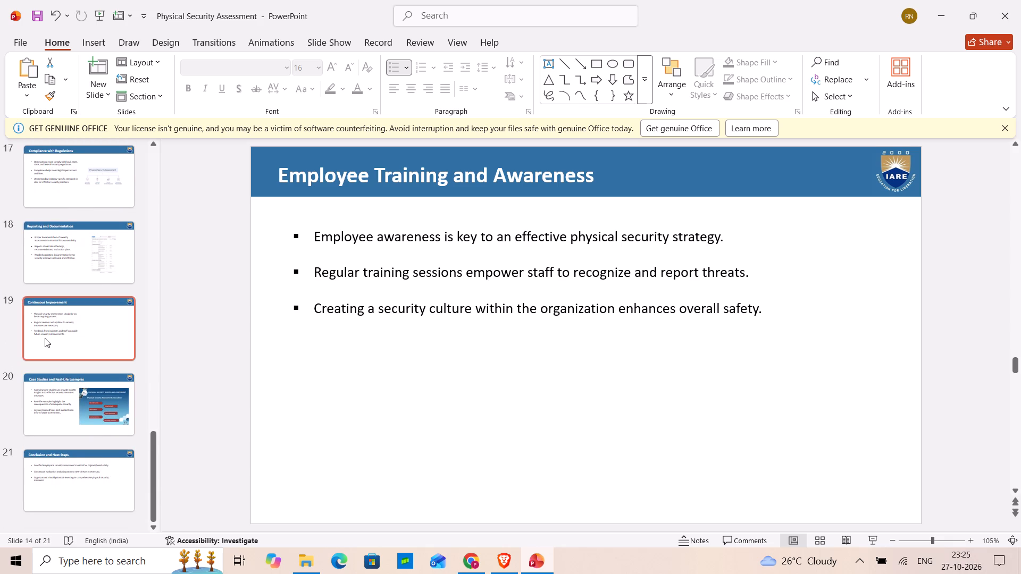
pyautogui.click(89, 321)
pyautogui.rightClick(839, 317)
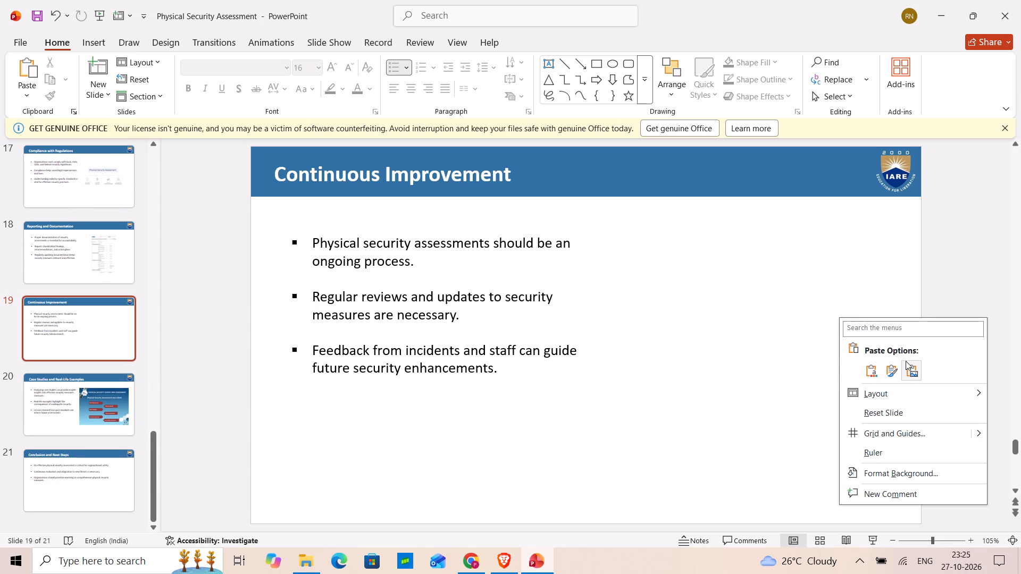
pyautogui.click(910, 366)
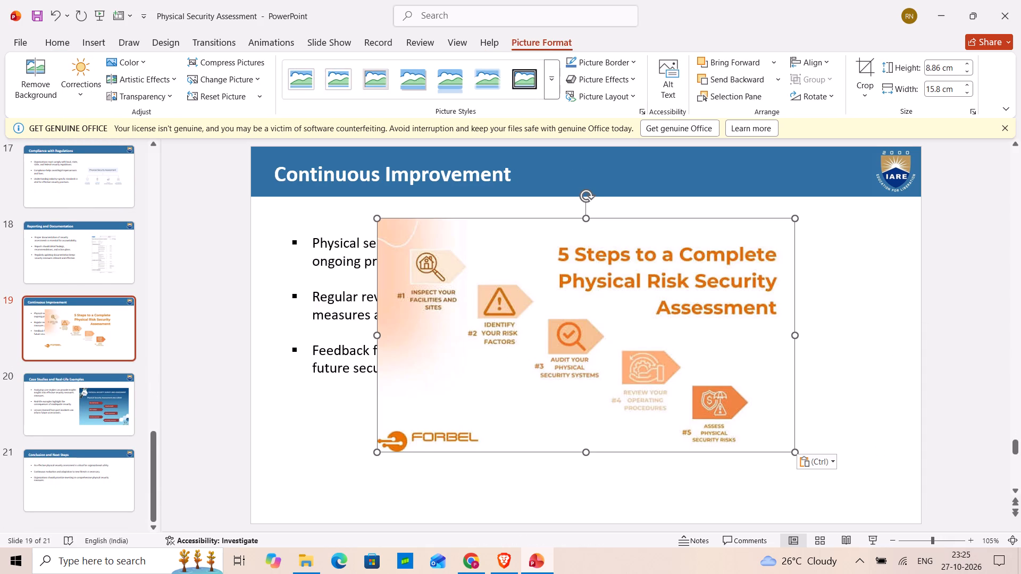
# Resize the Forbel picture on slide 19 to about 8.53 cm wide by 6.38 cm high and place it to the right of the bullets.
pyautogui.moveTo(378, 337); pyautogui.dragTo(643, 412)
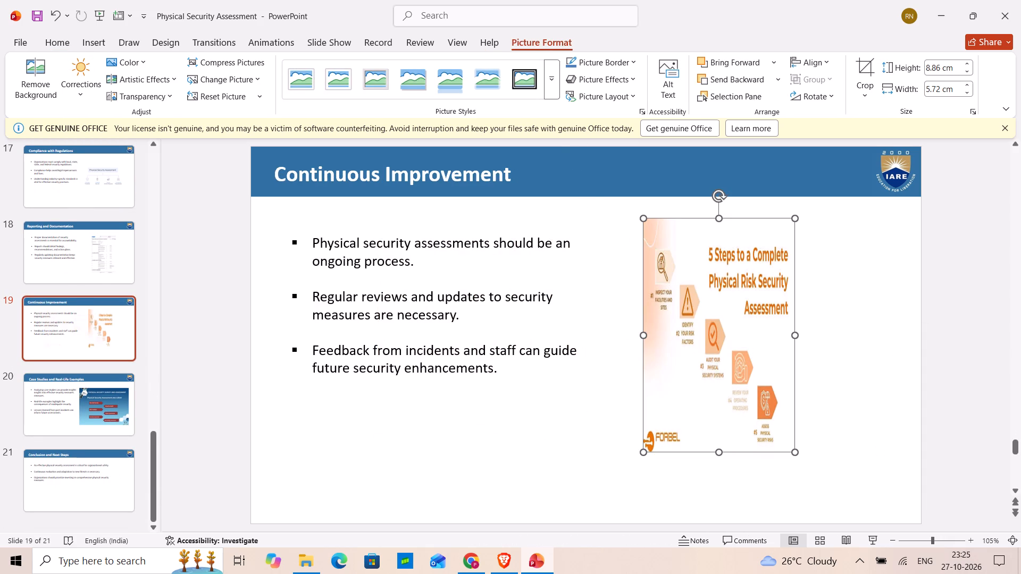
pyautogui.moveTo(719, 220); pyautogui.dragTo(731, 285)
pyautogui.moveTo(704, 366); pyautogui.dragTo(719, 324)
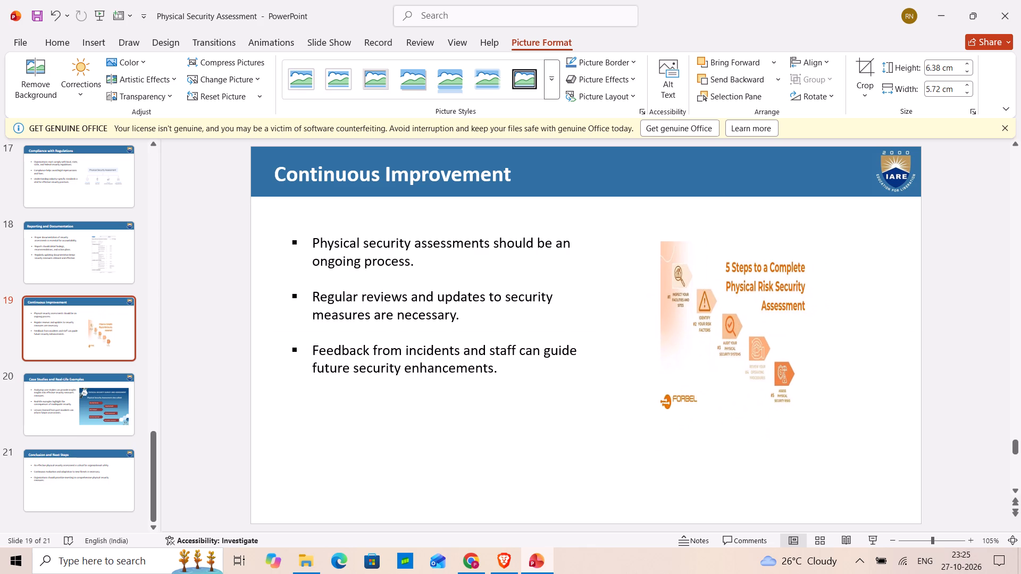
pyautogui.moveTo(719, 324); pyautogui.dragTo(715, 325)
pyautogui.moveTo(810, 326); pyautogui.dragTo(850, 332)
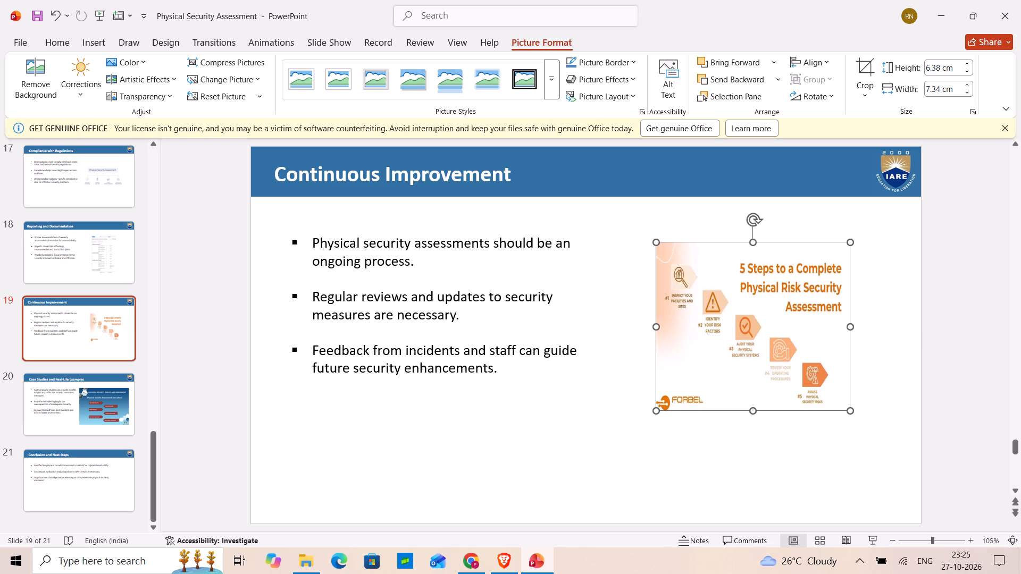
pyautogui.moveTo(658, 326); pyautogui.dragTo(624, 327)
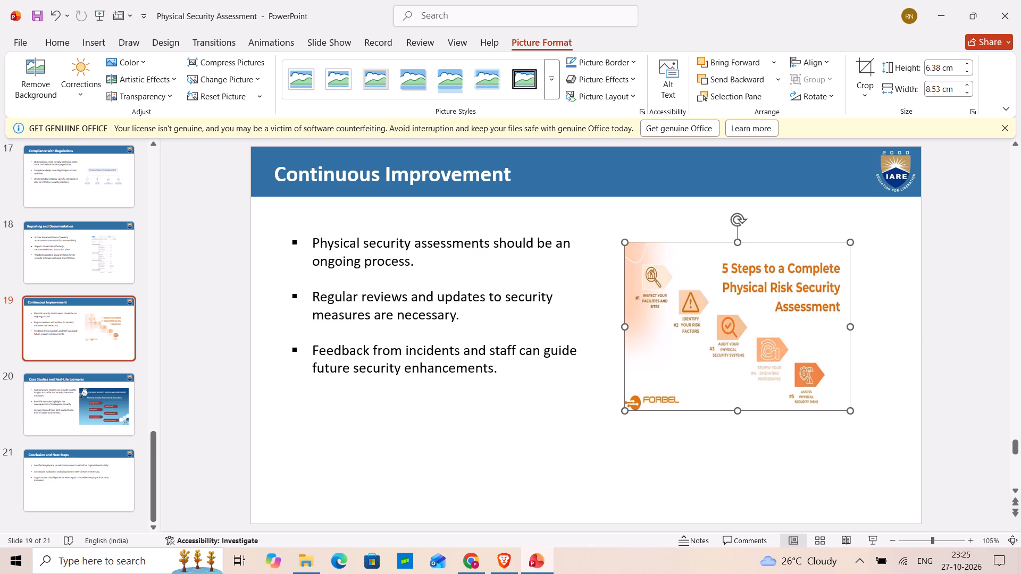
pyautogui.moveTo(743, 241); pyautogui.dragTo(739, 246)
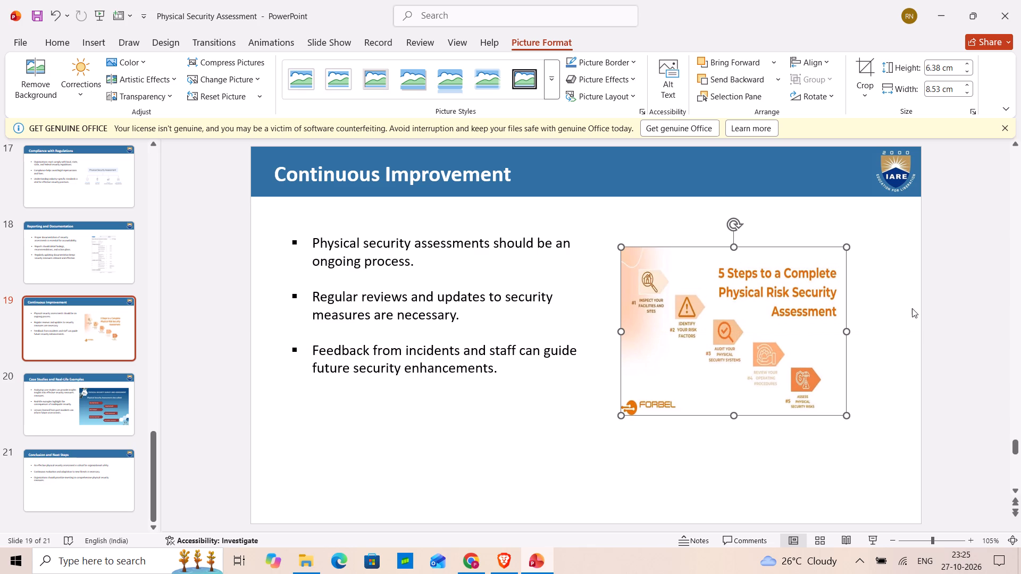
pyautogui.click(885, 304)
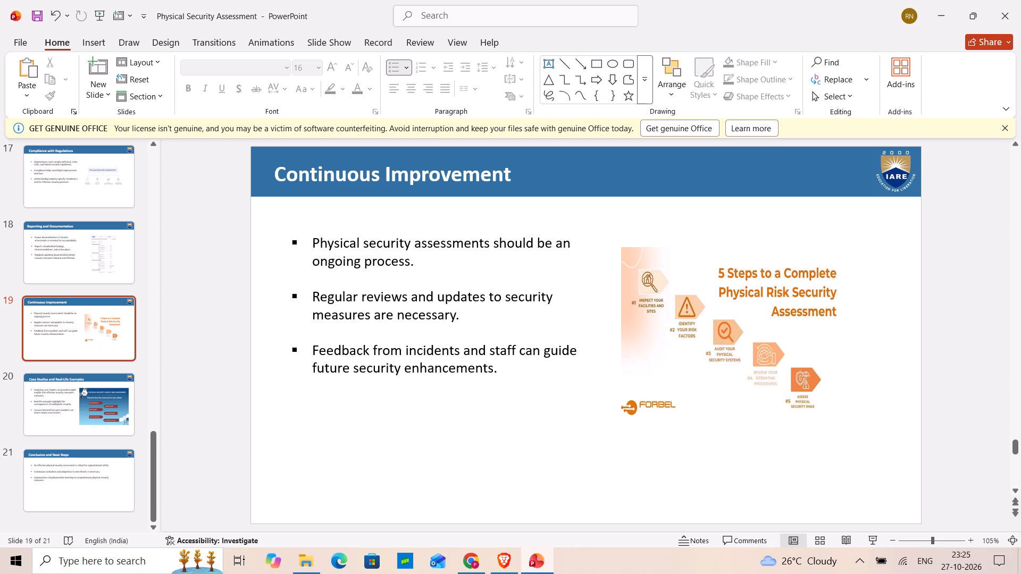
# Open the Windows power options.
pyautogui.click(29, 565)
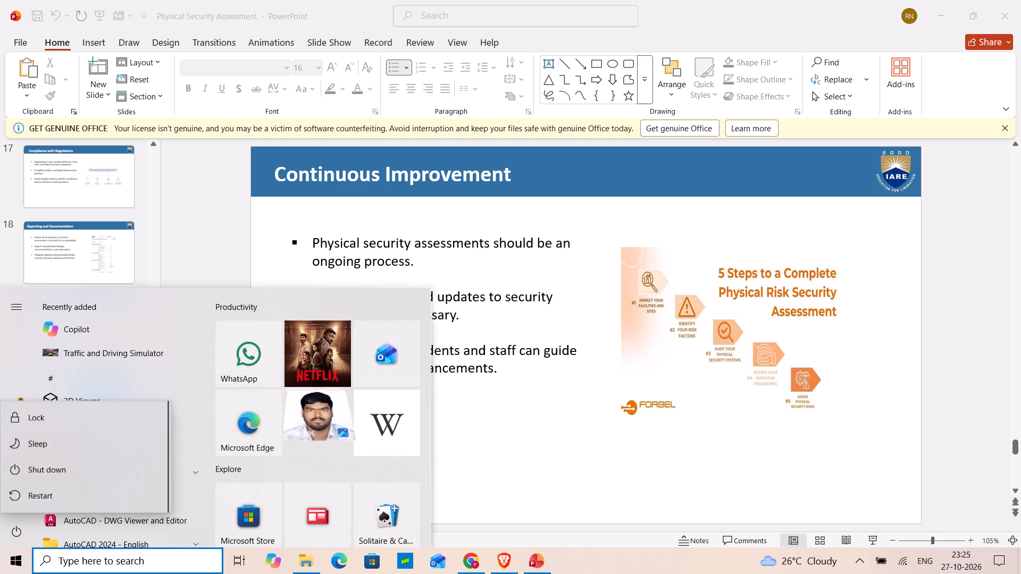